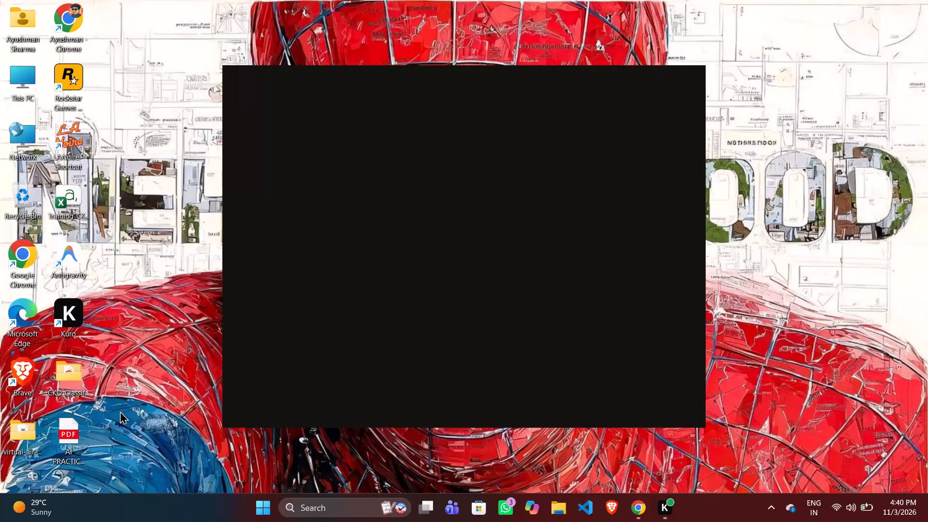
Open Word and create a blank document.
{"action": "left_click", "coordinate": [306, 511]}
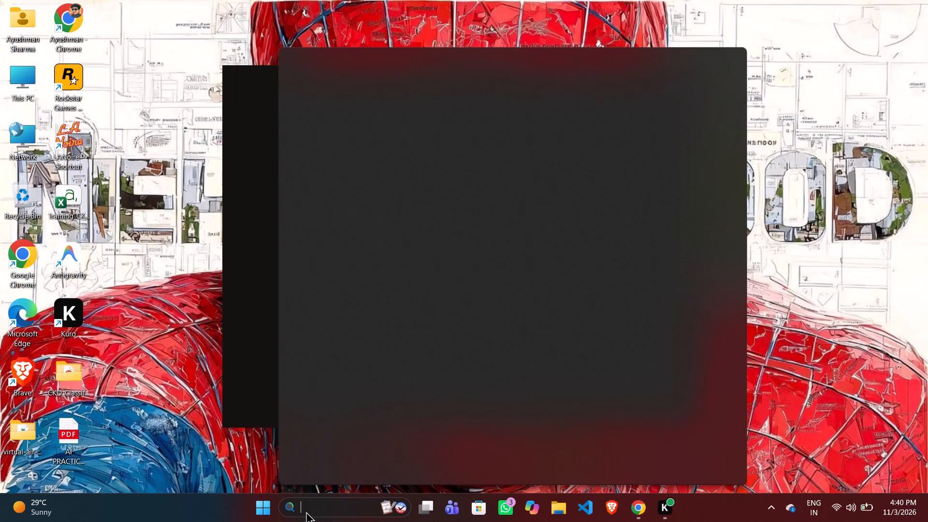
{"action": "type", "text": "word"}
{"action": "key", "text": "Return"}
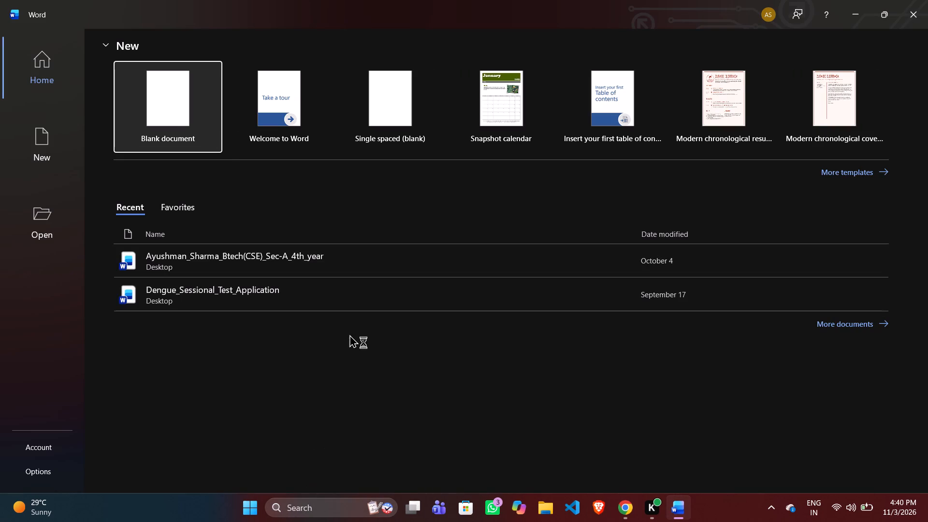
{"action": "left_click", "coordinate": [185, 122]}
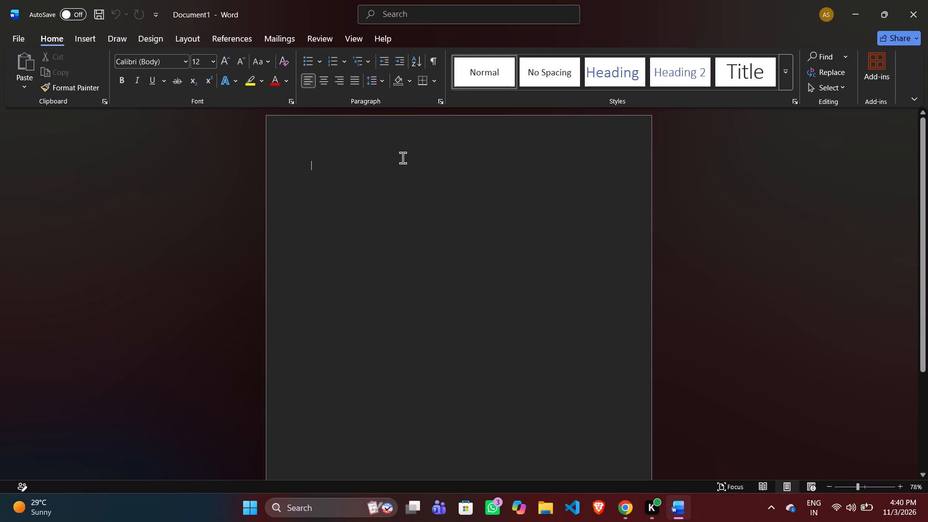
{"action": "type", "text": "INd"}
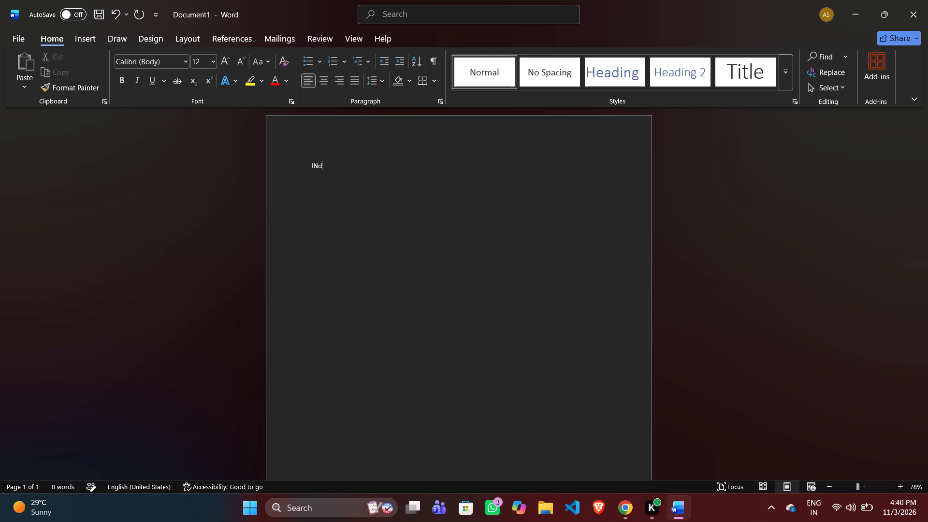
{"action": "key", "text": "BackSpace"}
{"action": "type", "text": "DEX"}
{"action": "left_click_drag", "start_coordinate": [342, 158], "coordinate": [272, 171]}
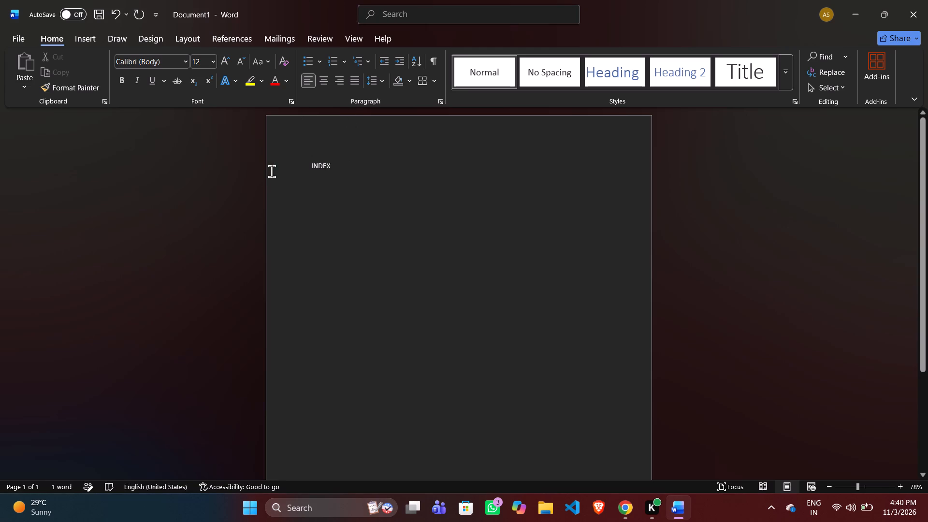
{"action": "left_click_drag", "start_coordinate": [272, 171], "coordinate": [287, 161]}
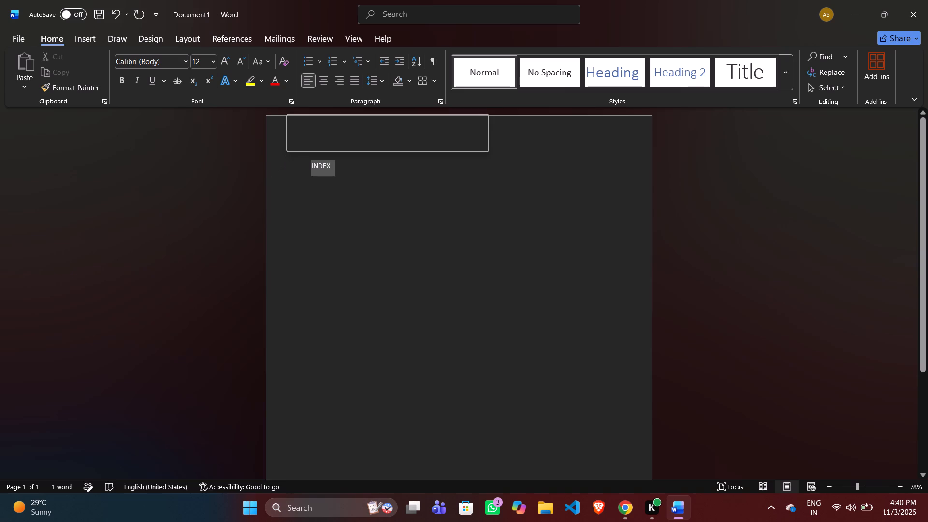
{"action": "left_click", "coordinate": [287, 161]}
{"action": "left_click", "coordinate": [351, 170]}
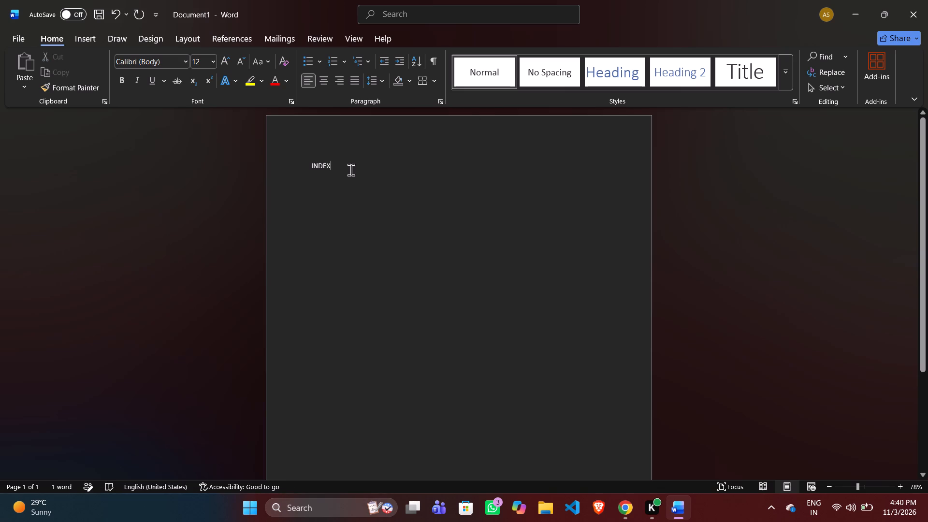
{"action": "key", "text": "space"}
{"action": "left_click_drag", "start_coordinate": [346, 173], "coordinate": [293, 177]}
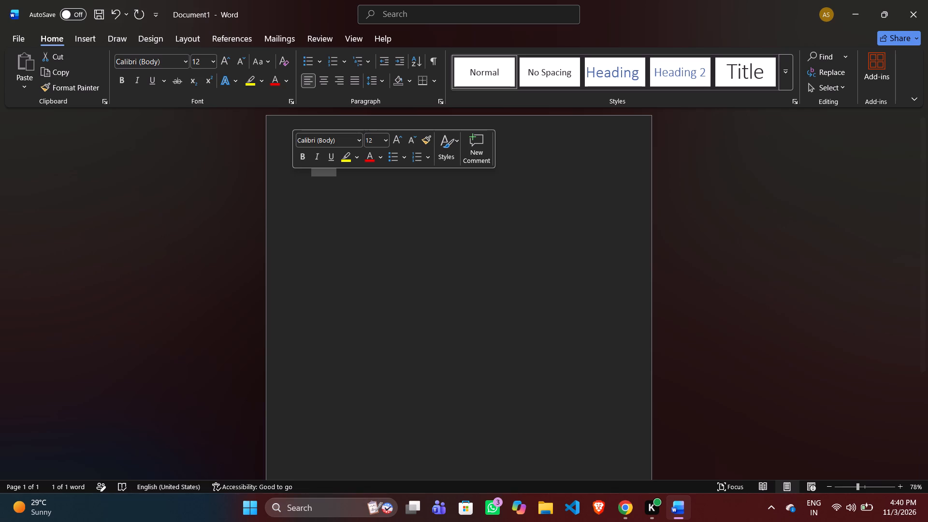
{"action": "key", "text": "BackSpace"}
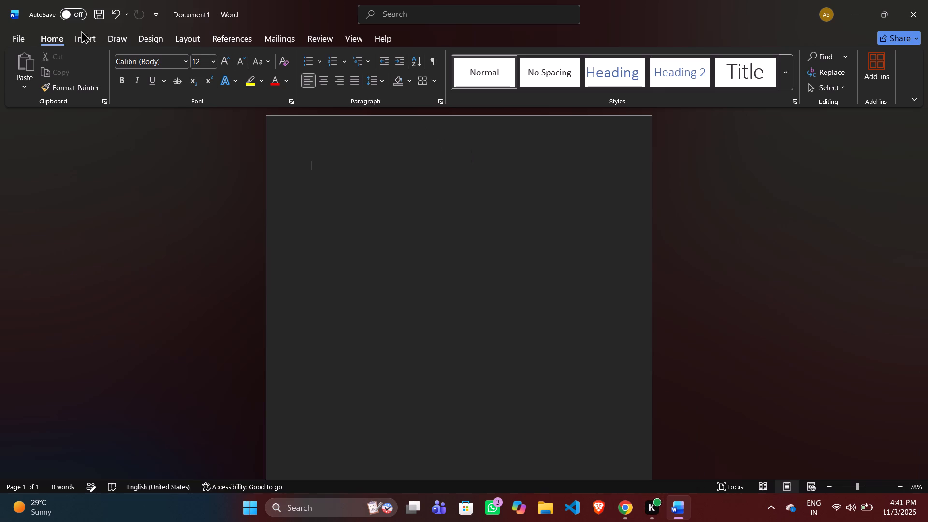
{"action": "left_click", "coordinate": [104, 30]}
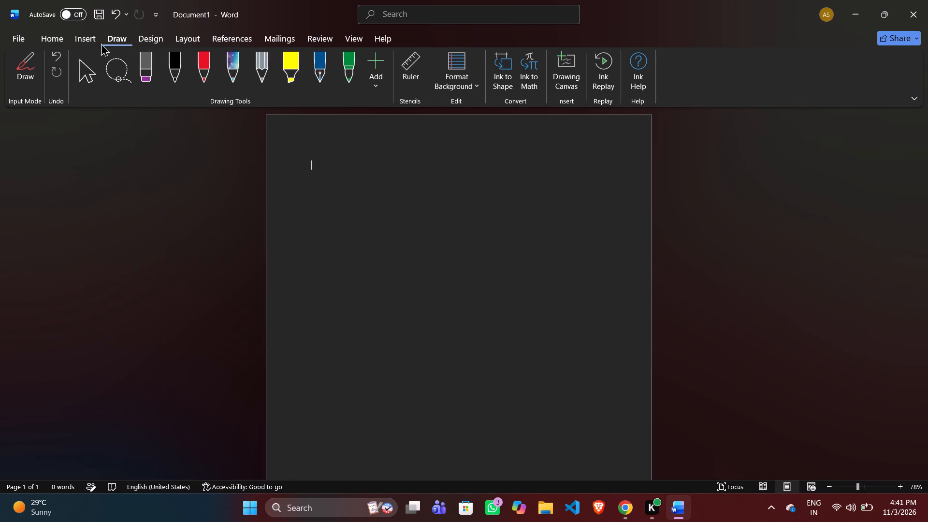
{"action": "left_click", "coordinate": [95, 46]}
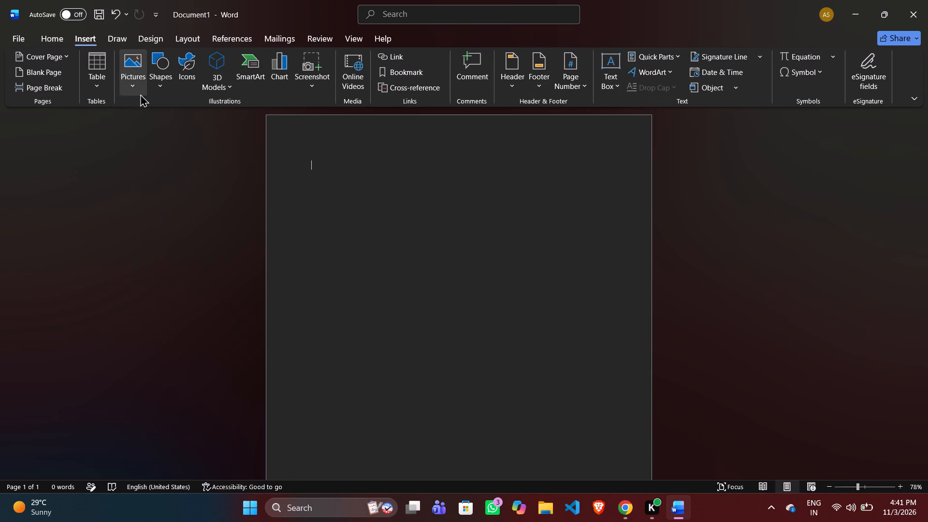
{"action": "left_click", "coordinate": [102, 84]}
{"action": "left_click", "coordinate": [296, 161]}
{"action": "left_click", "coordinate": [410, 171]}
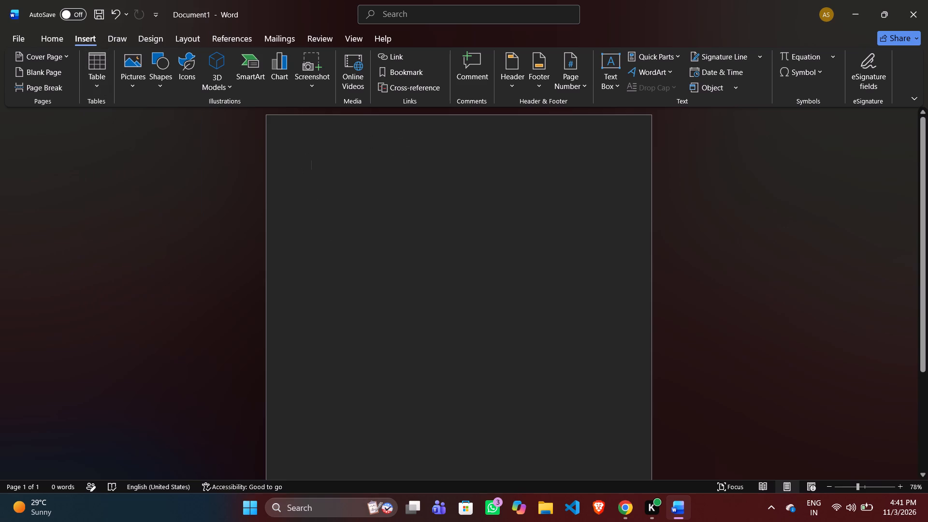
Enter INDEX in capitals as the heading on the first line of the page.
{"action": "type", "text": "Inde"}
{"action": "key", "text": "BackSpace"}
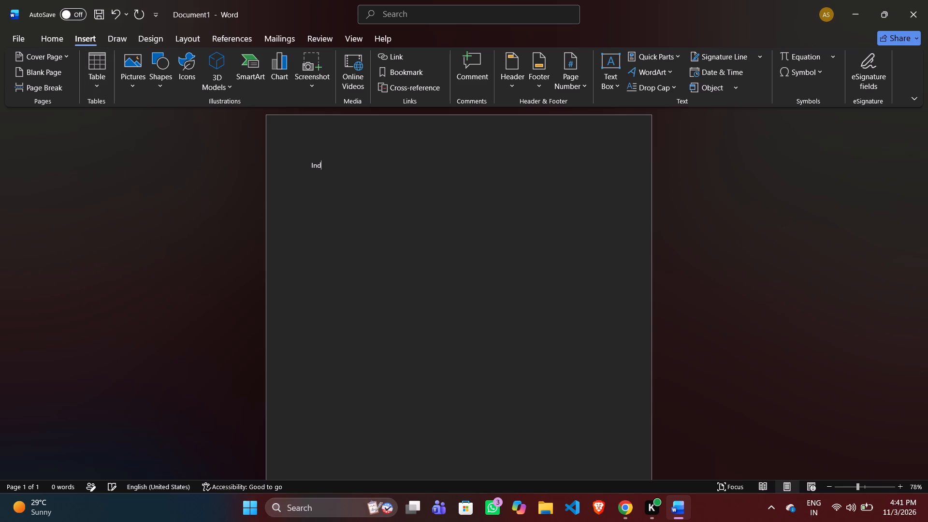
{"action": "key", "text": "BackSpace"}
{"action": "key", "text": "BackSpace"}
{"action": "type", "text": "INDE"}
{"action": "key", "text": "x"}
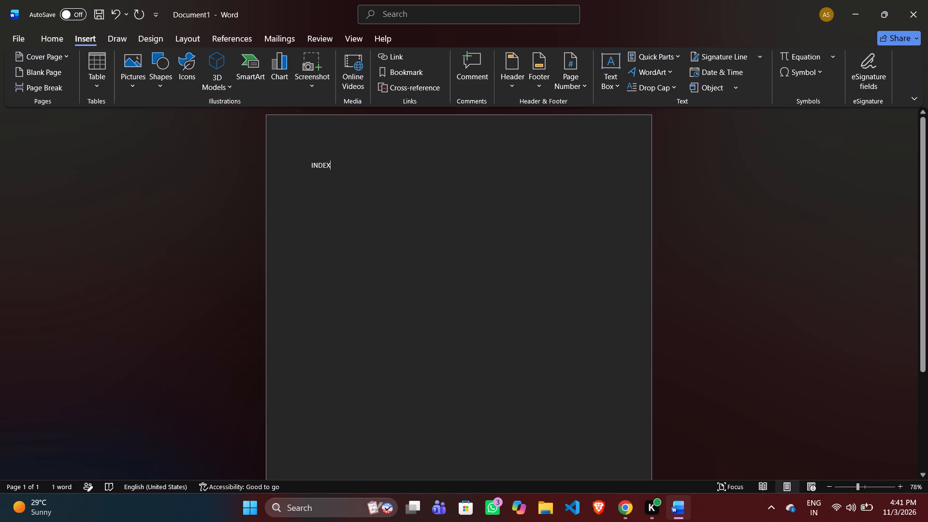
Format the INDEX heading as bold Arial Black at size 20 and centre it on the page.
{"action": "left_click_drag", "start_coordinate": [352, 175], "coordinate": [269, 178]}
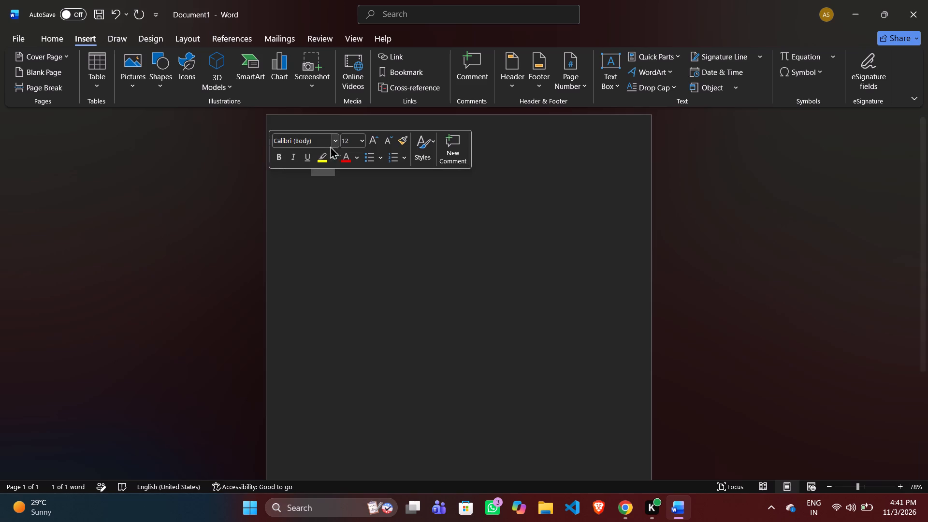
{"action": "left_click", "coordinate": [350, 139]}
{"action": "key", "text": "2"}
{"action": "key", "text": "0"}
{"action": "key", "text": "Return"}
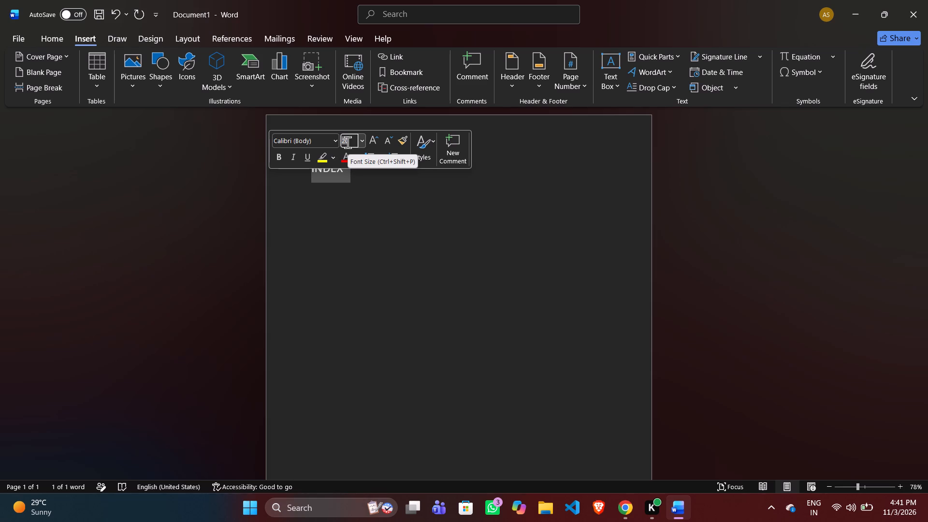
{"action": "left_click", "coordinate": [277, 153]}
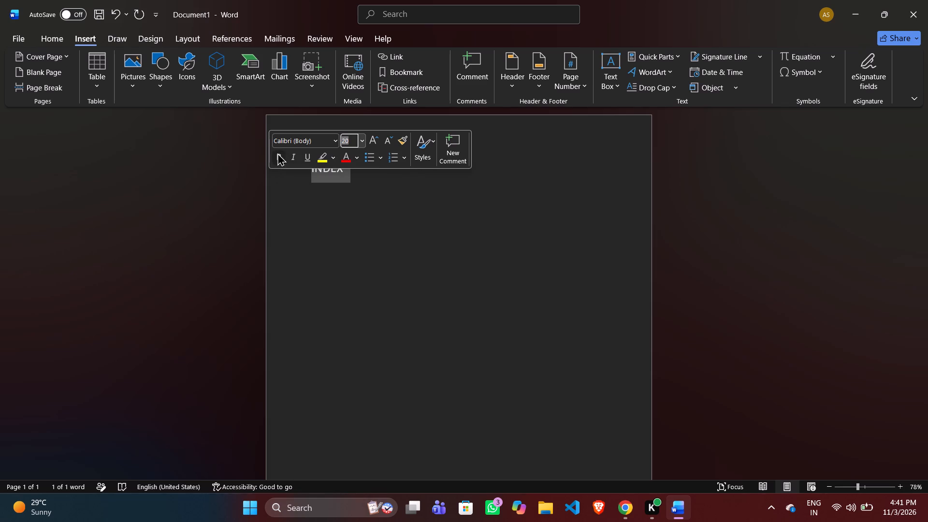
{"action": "left_click", "coordinate": [333, 145]}
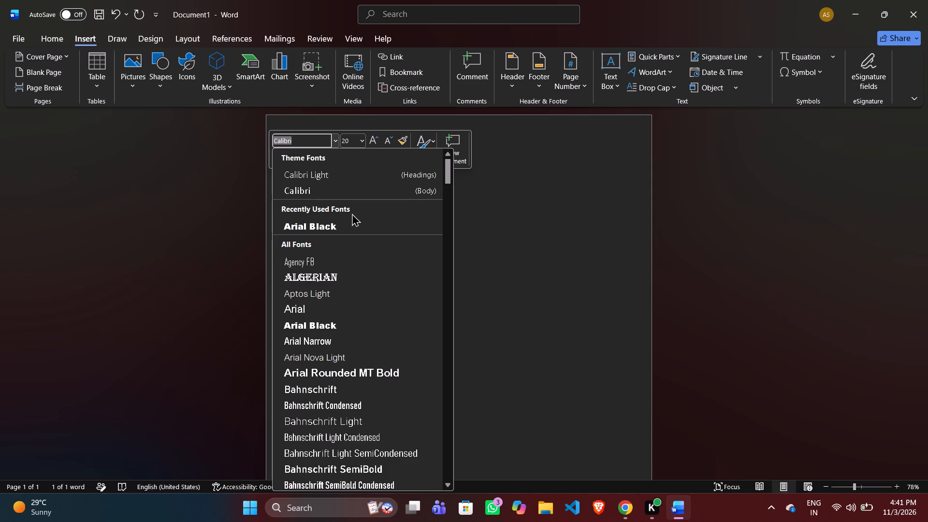
{"action": "left_click", "coordinate": [346, 224]}
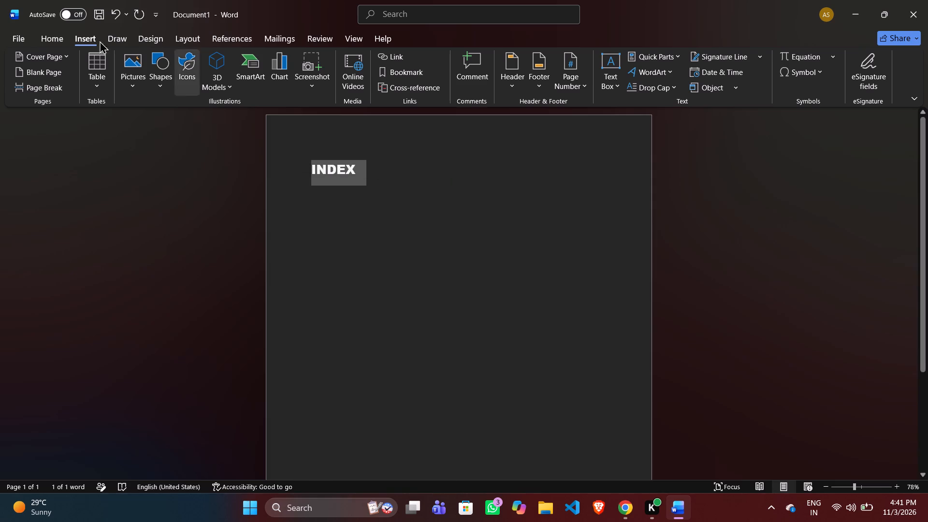
{"action": "left_click", "coordinate": [63, 43]}
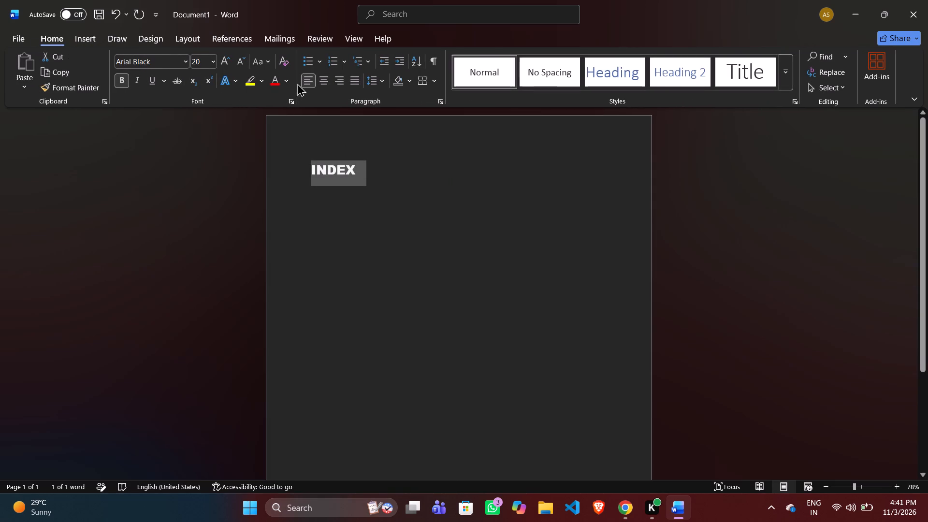
{"action": "left_click", "coordinate": [324, 81]}
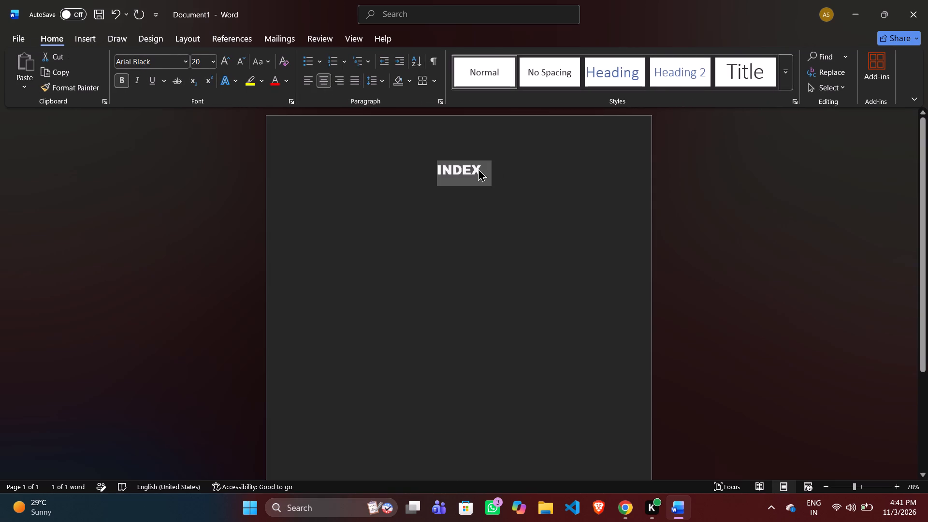
Reduce the document's page margins by applying a narrower margin preset, and deselect the heading.
{"action": "left_click", "coordinate": [87, 37]}
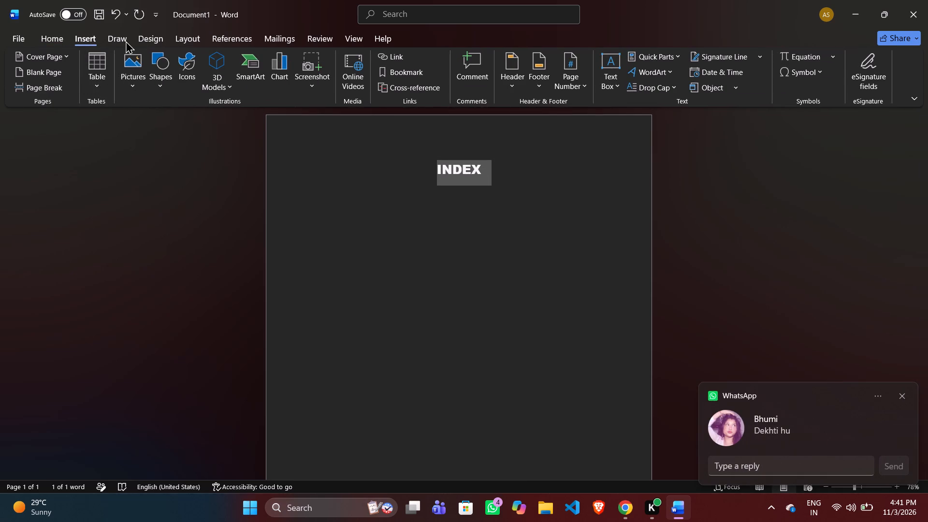
{"action": "left_click", "coordinate": [200, 37]}
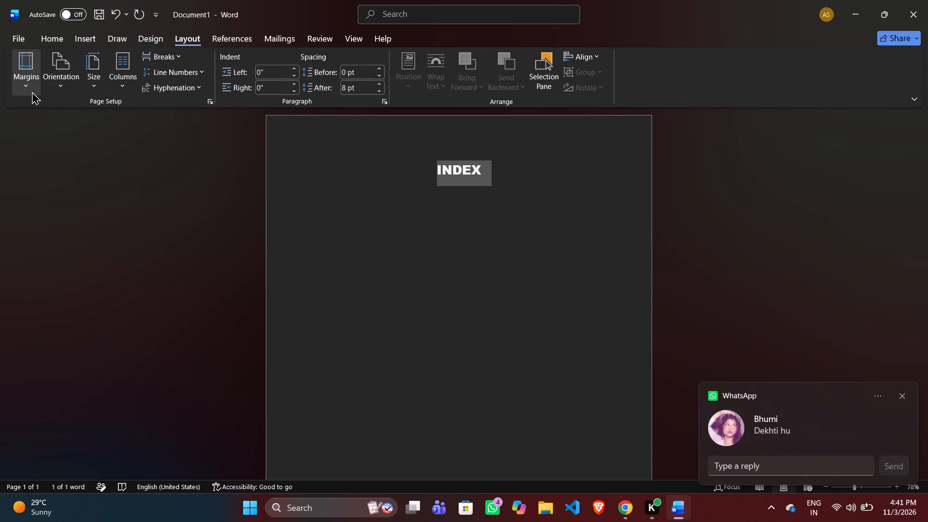
{"action": "left_click", "coordinate": [32, 91]}
{"action": "left_click", "coordinate": [68, 148]}
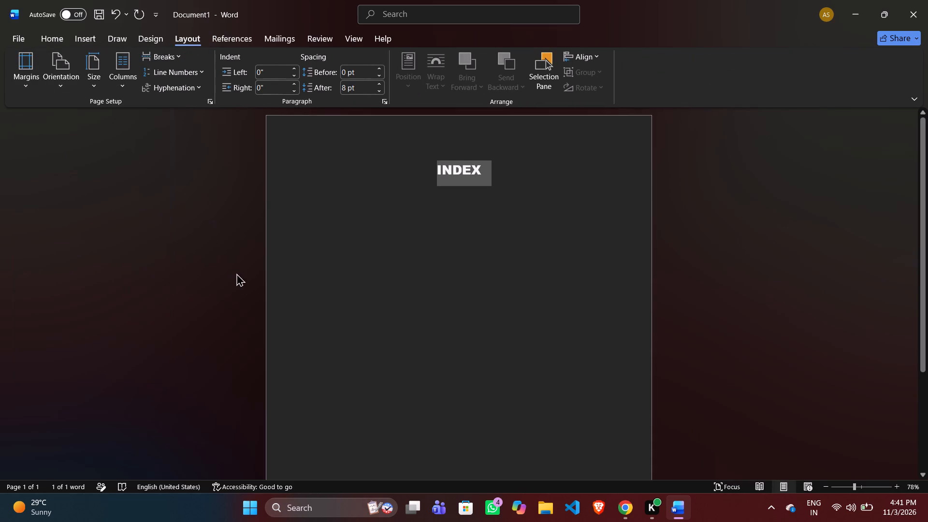
{"action": "left_click", "coordinate": [437, 278]}
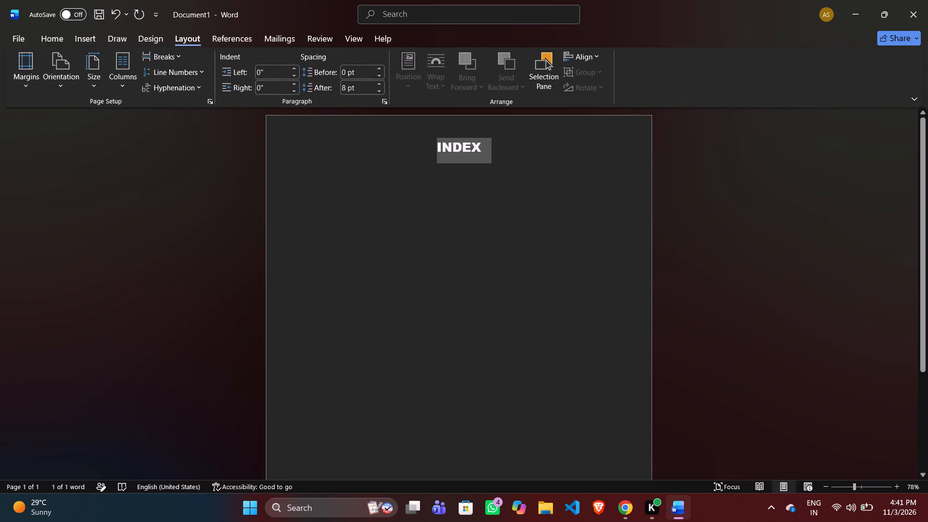
{"action": "left_click", "coordinate": [407, 175]}
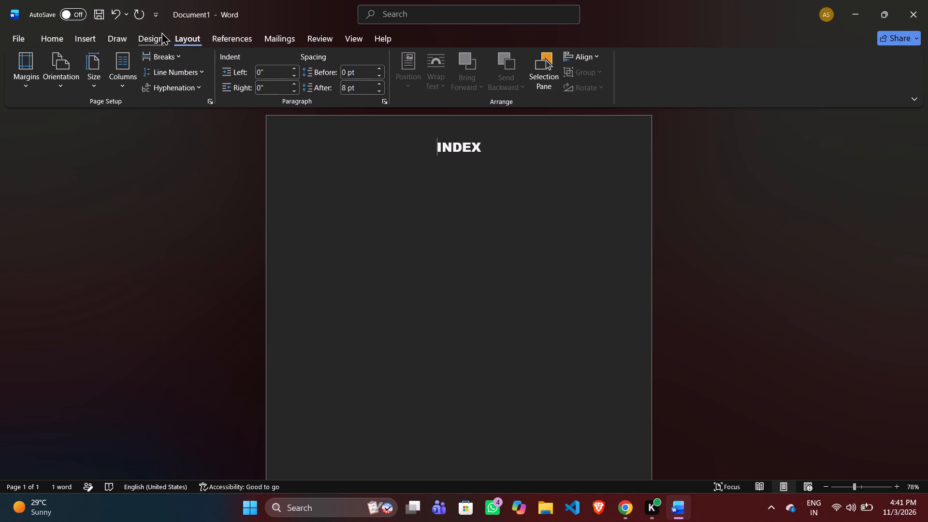
Start a new left-aligned line below the INDEX heading, ready for text entry.
{"action": "left_click", "coordinate": [497, 144]}
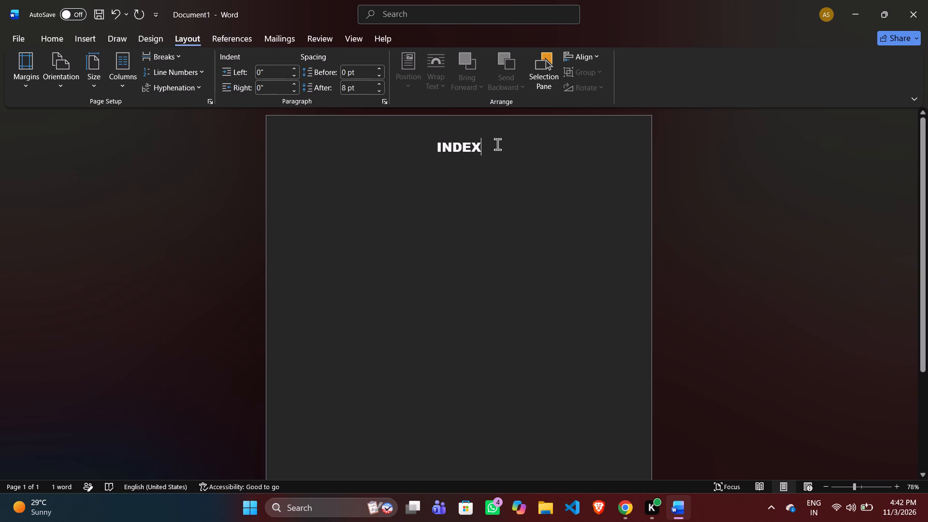
{"action": "double_click", "coordinate": [306, 186]}
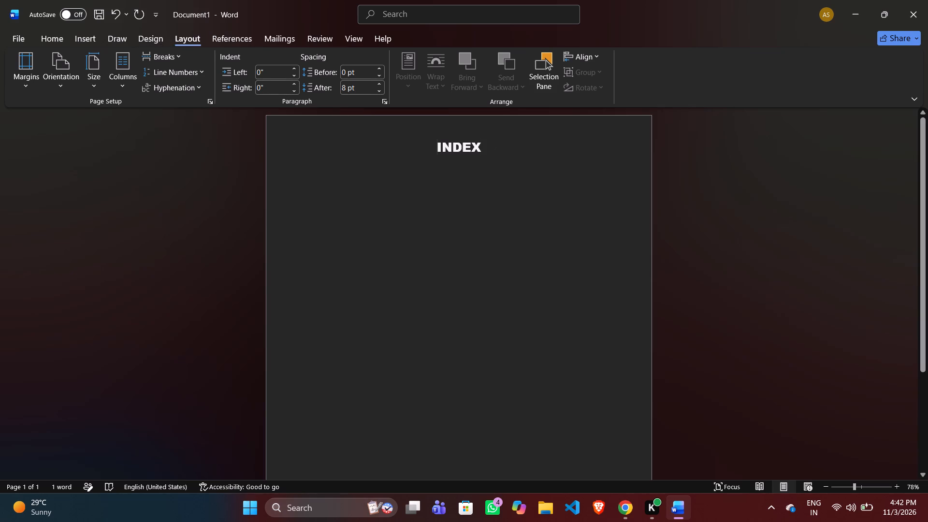
{"action": "left_click", "coordinate": [306, 186]}
{"action": "double_click", "coordinate": [306, 186]}
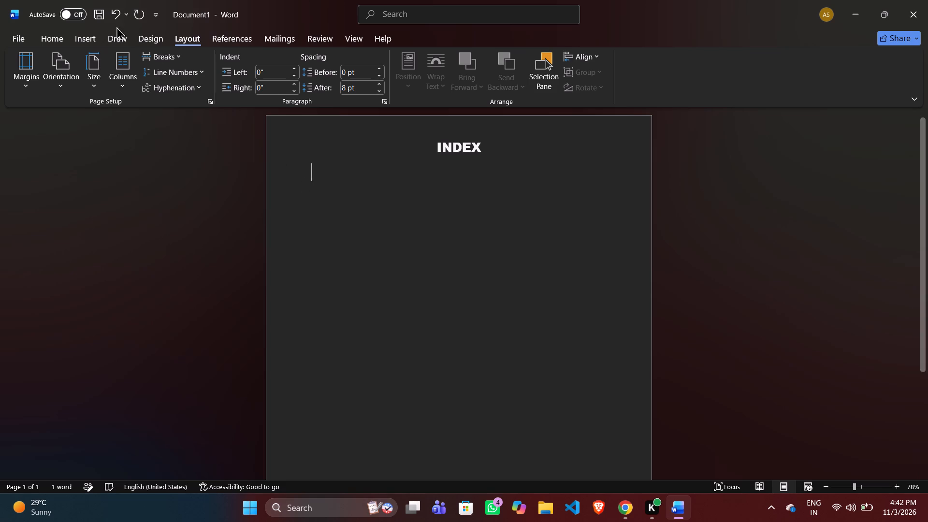
{"action": "left_click", "coordinate": [85, 30]}
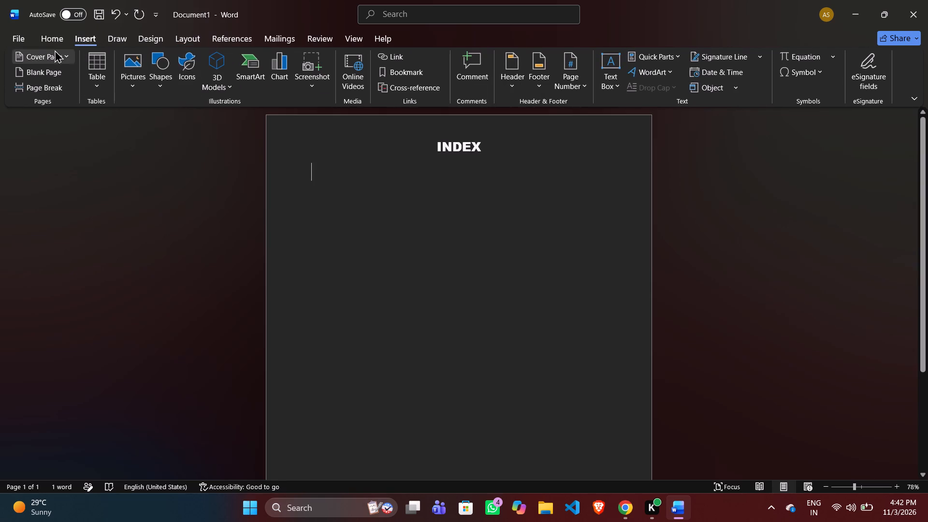
{"action": "left_click", "coordinate": [58, 40]}
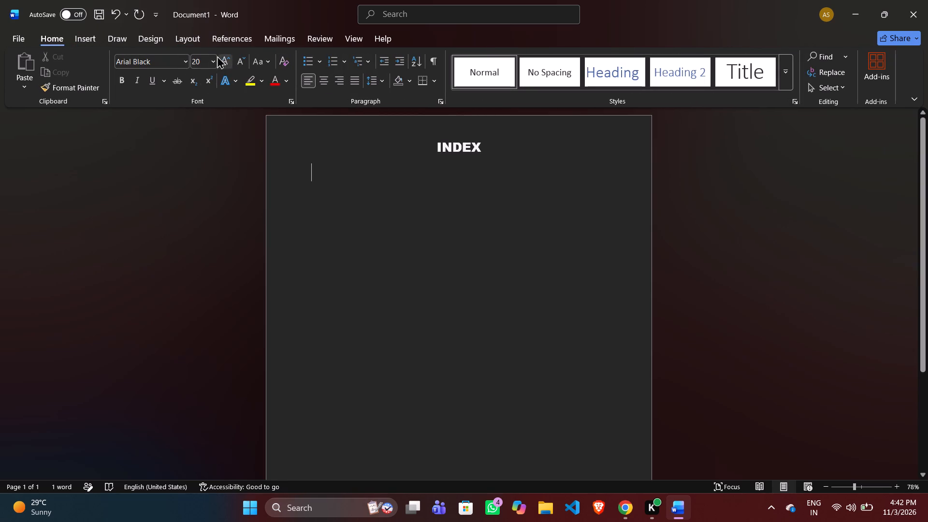
Set the font size to 14 for the empty line below the INDEX heading.
{"action": "left_click", "coordinate": [202, 64]}
{"action": "type", "text": "14"}
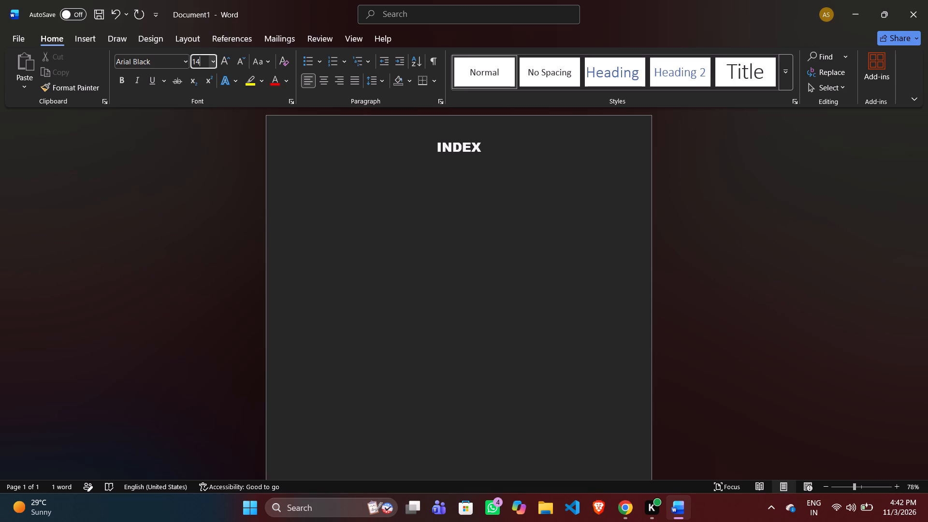
{"action": "key", "text": "Return"}
Insert a table of four columns and six rows below the INDEX heading and stretch it to roughly three times its height.
{"action": "left_click", "coordinate": [93, 42]}
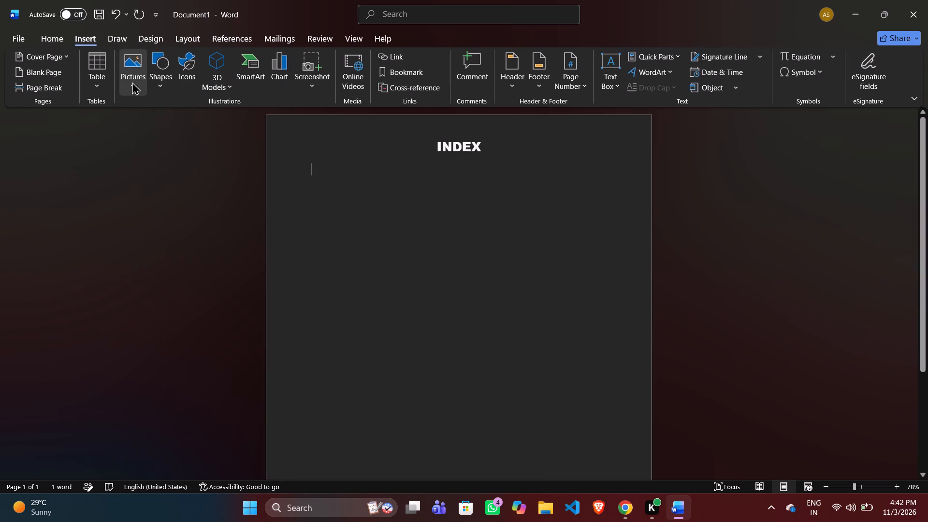
{"action": "left_click", "coordinate": [98, 72]}
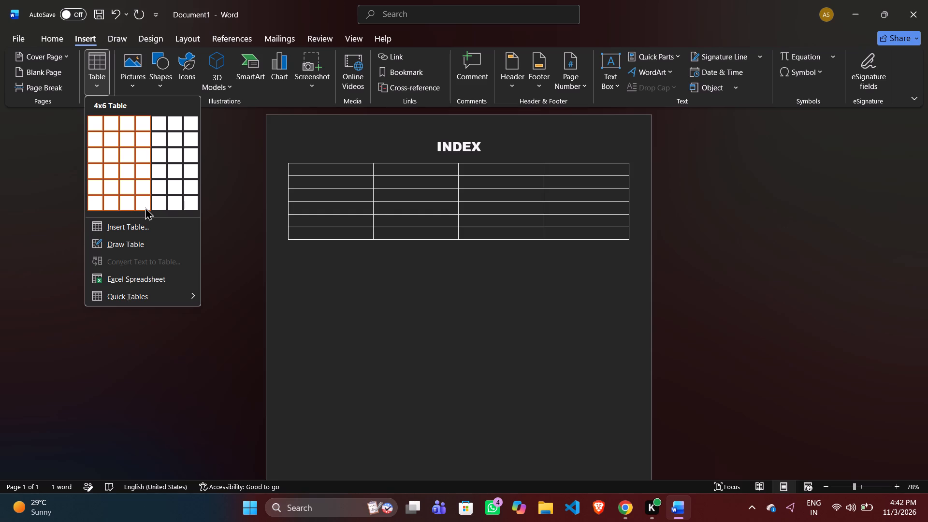
{"action": "left_click", "coordinate": [145, 207]}
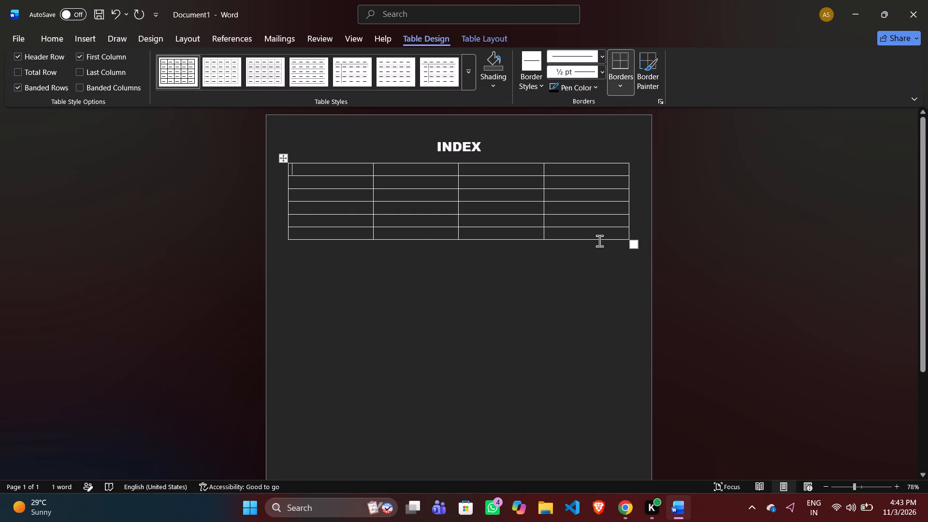
{"action": "left_click_drag", "start_coordinate": [632, 243], "coordinate": [625, 405]}
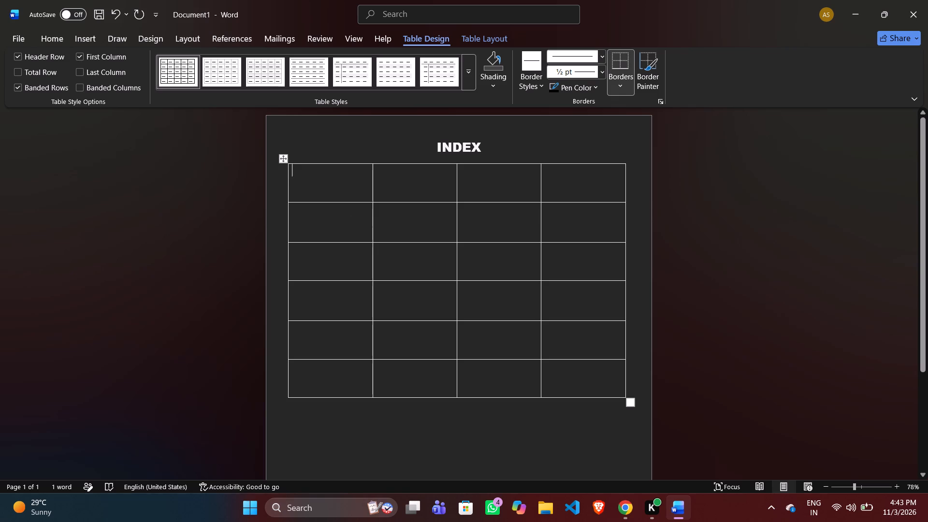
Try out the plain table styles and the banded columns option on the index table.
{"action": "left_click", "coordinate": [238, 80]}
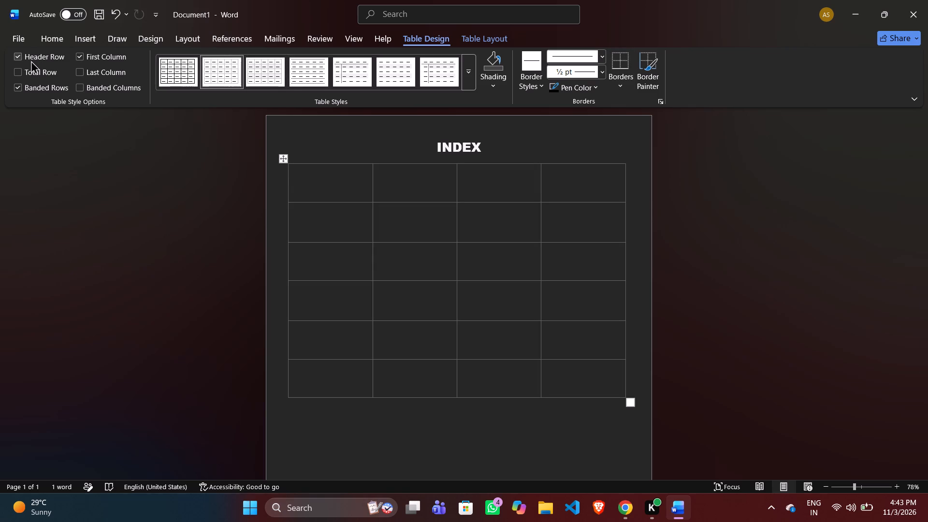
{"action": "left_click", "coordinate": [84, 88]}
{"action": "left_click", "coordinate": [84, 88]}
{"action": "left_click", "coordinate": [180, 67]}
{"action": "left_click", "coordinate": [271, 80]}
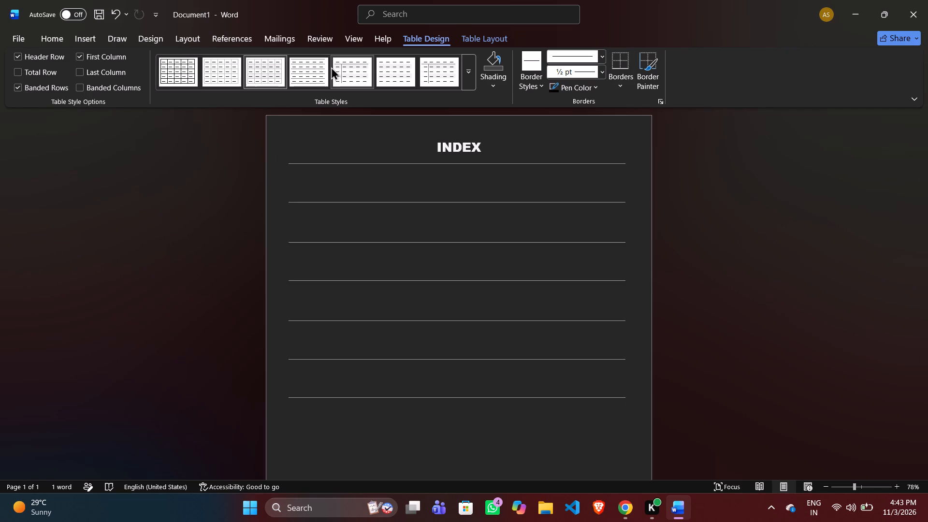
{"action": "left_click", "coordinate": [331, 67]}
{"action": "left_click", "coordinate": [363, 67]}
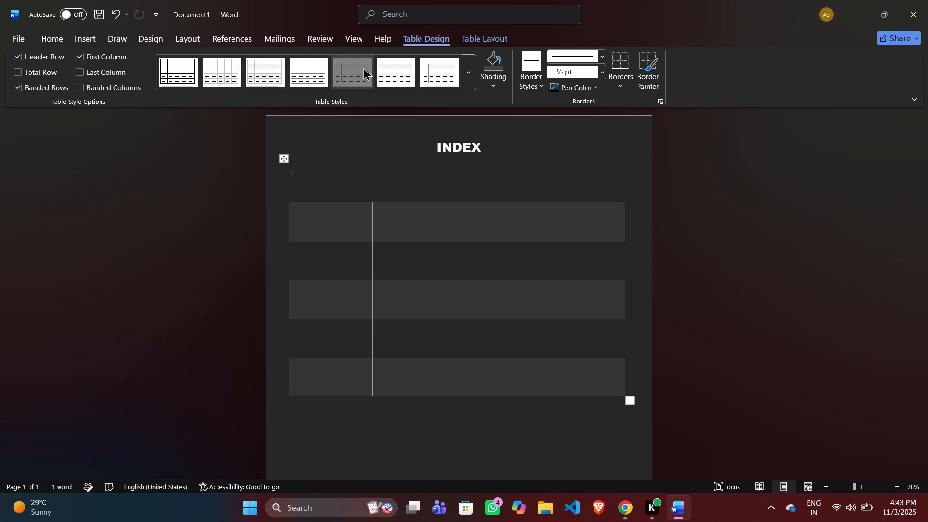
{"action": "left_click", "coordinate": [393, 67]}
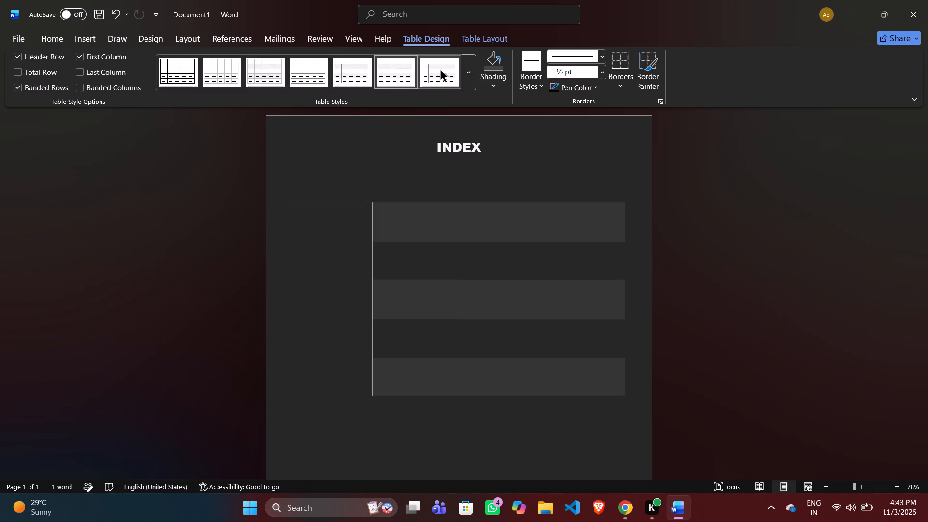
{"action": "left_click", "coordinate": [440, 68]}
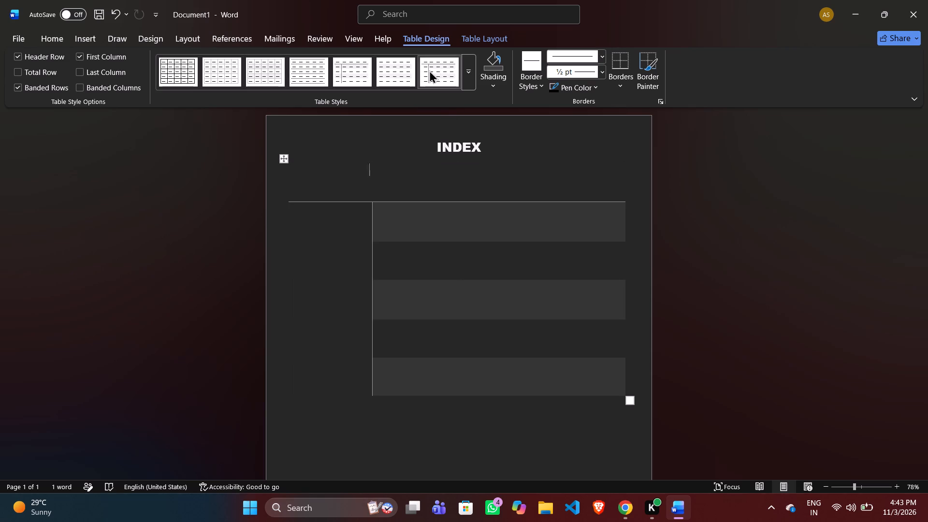
Apply the black grid table style with a solid header row, shaded banded rows and full gridlines to the table.
{"action": "left_click", "coordinate": [468, 79]}
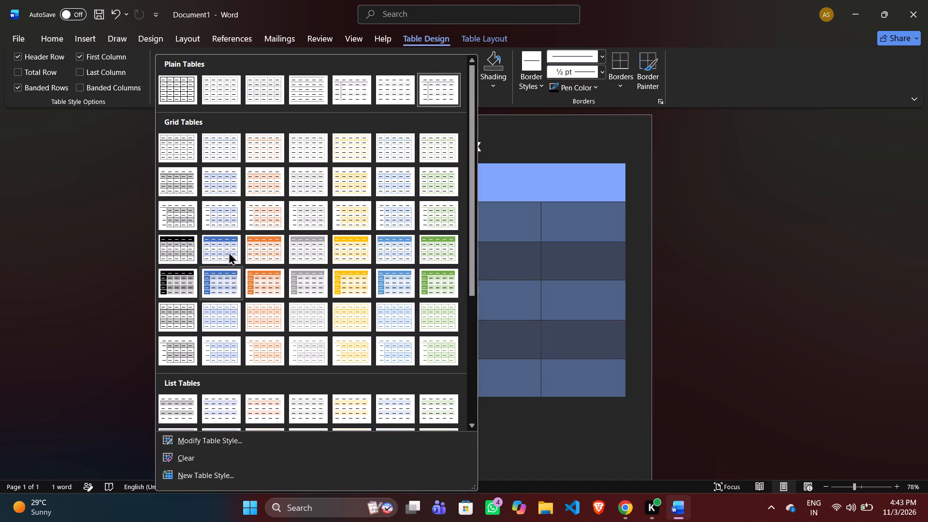
{"action": "left_click", "coordinate": [178, 249]}
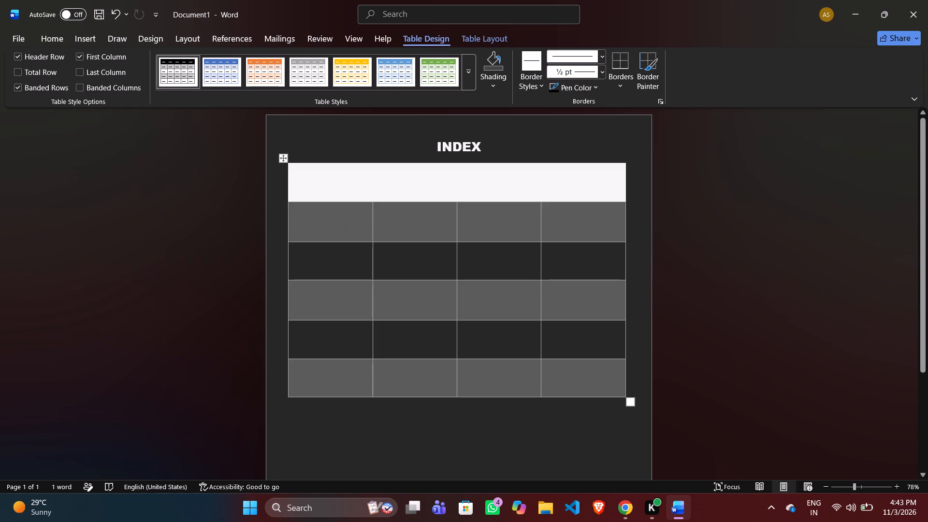
Enter S.NO. in capitals in the first header cell of the table and centre it.
{"action": "key", "text": "shift+s"}
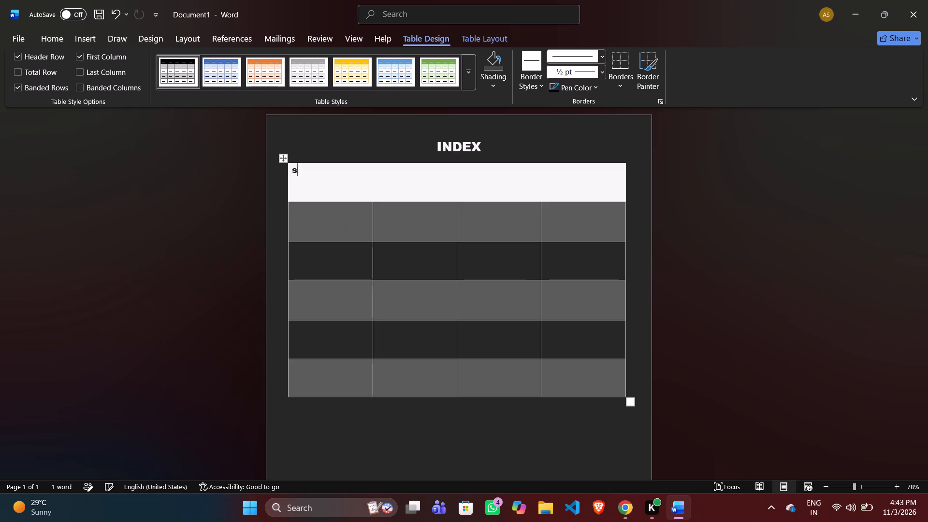
{"action": "key", "text": "BackSpace"}
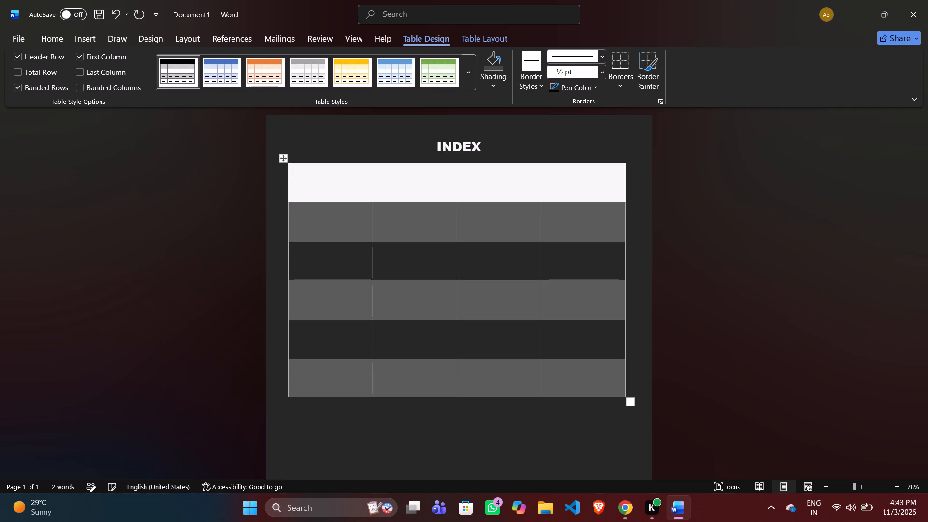
{"action": "key", "text": "shift+s"}
{"action": "key", "text": "BackSpace"}
{"action": "key", "text": "s"}
{"action": "type", "text": ".NO"}
{"action": "key", "text": "period"}
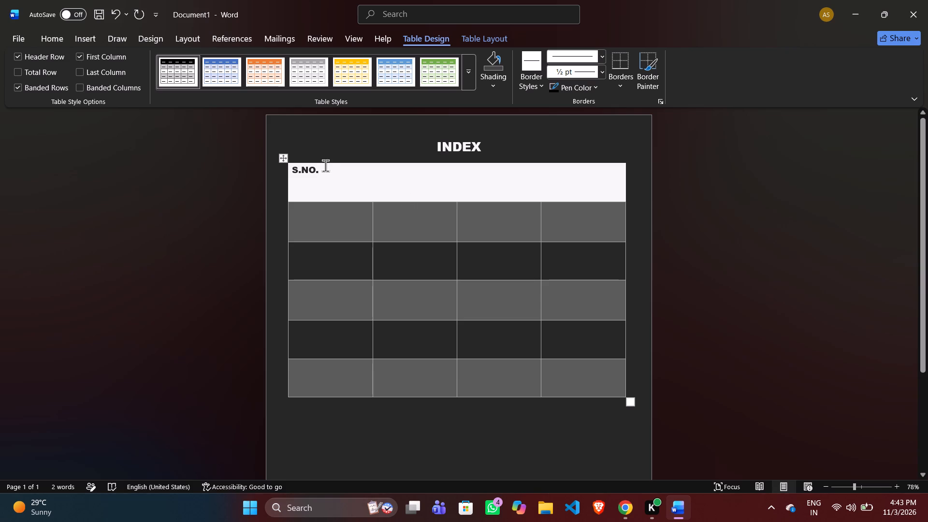
{"action": "left_click_drag", "start_coordinate": [84, 33], "coordinate": [58, 41]}
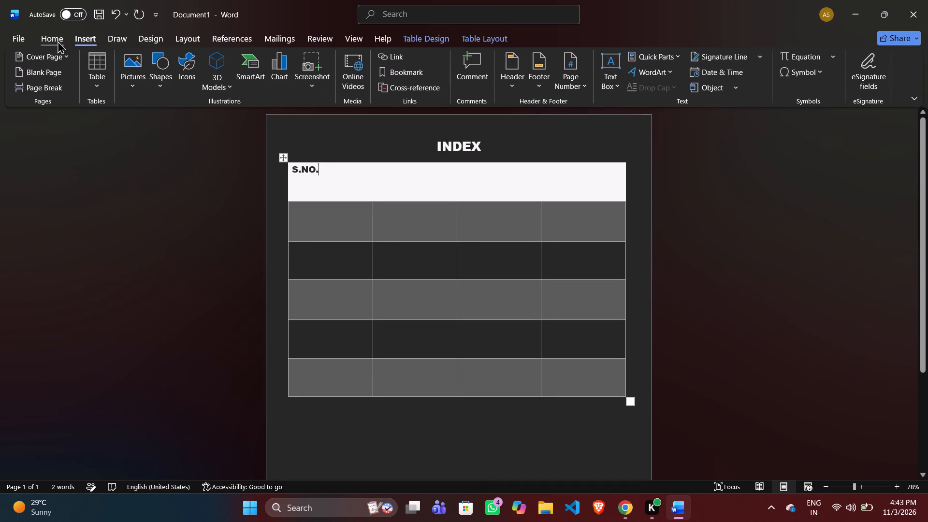
{"action": "left_click_drag", "start_coordinate": [58, 41], "coordinate": [58, 40]}
{"action": "left_click", "coordinate": [58, 40]}
{"action": "left_click", "coordinate": [319, 84]}
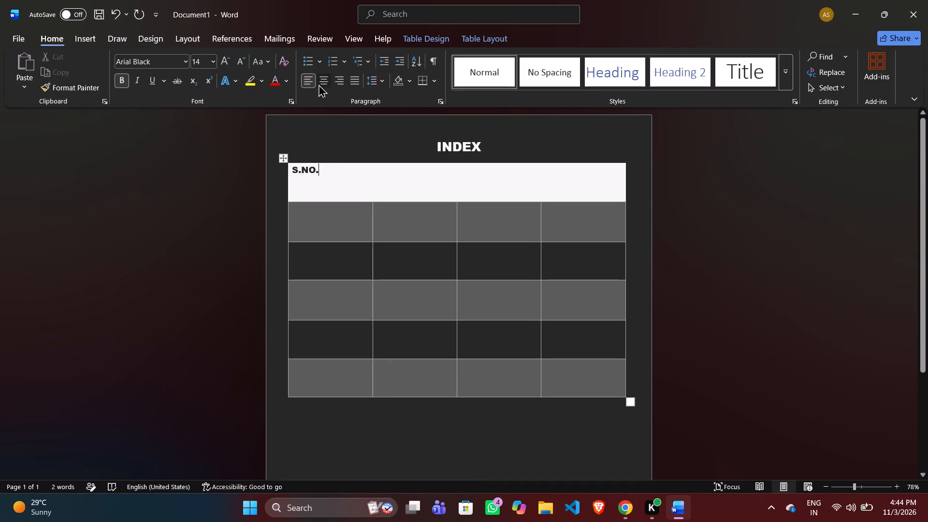
Reduce the header row's height so it fits a single line of text.
{"action": "left_click", "coordinate": [408, 183]}
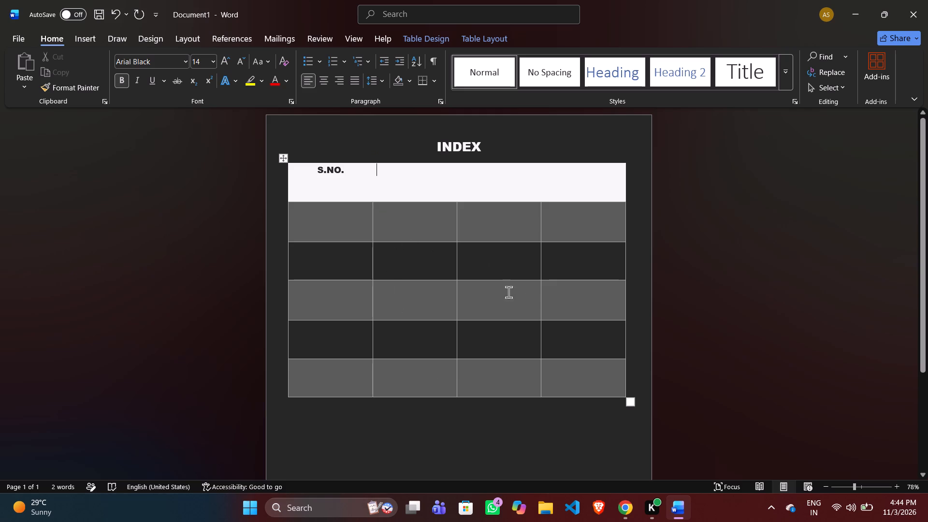
{"action": "left_click", "coordinate": [581, 203]}
{"action": "left_click_drag", "start_coordinate": [581, 203], "coordinate": [580, 182]}
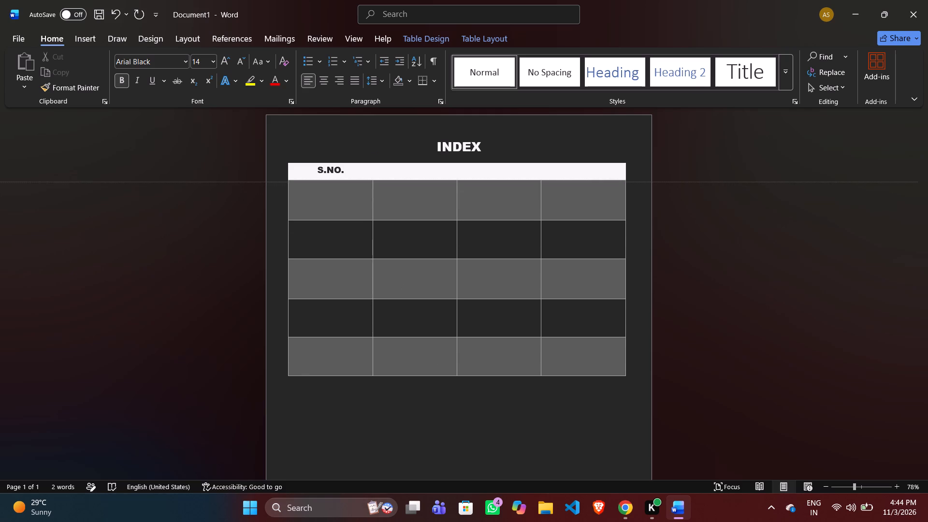
{"action": "left_click_drag", "start_coordinate": [580, 182], "coordinate": [580, 181]}
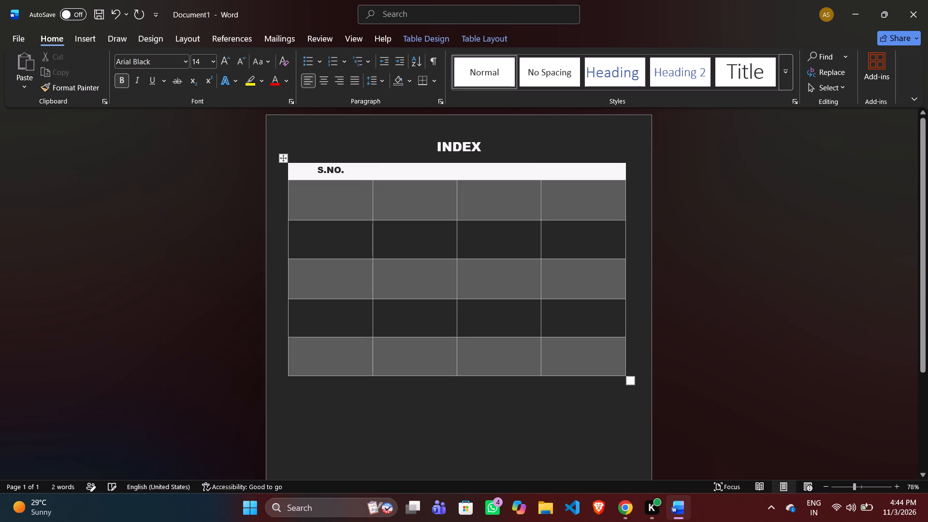
Narrow the S.NO. column to fit its heading, widen the second column substantially, and make the last two columns narrow.
{"action": "left_click", "coordinate": [425, 174]}
{"action": "left_click_drag", "start_coordinate": [372, 183], "coordinate": [323, 191]}
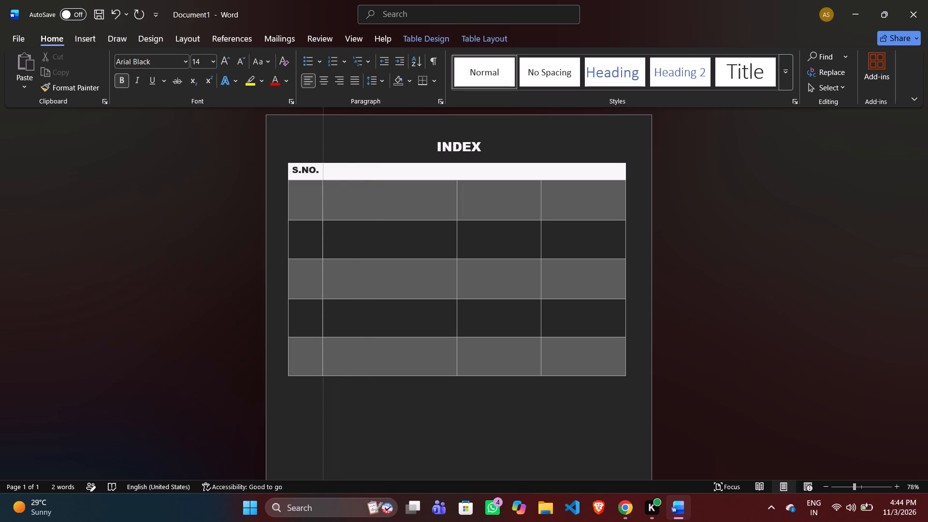
{"action": "left_click_drag", "start_coordinate": [323, 191], "coordinate": [322, 191]}
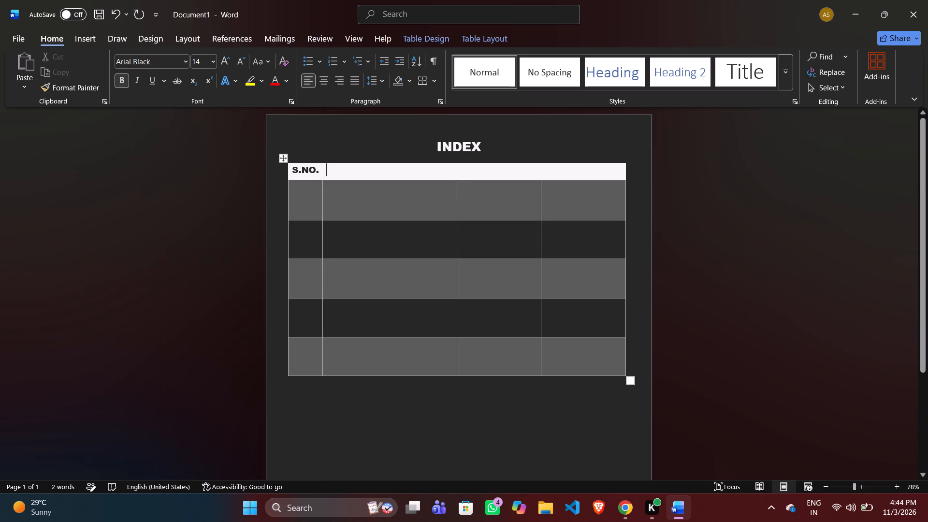
{"action": "left_click_drag", "start_coordinate": [457, 190], "coordinate": [501, 196]}
{"action": "left_click_drag", "start_coordinate": [540, 198], "coordinate": [584, 206]}
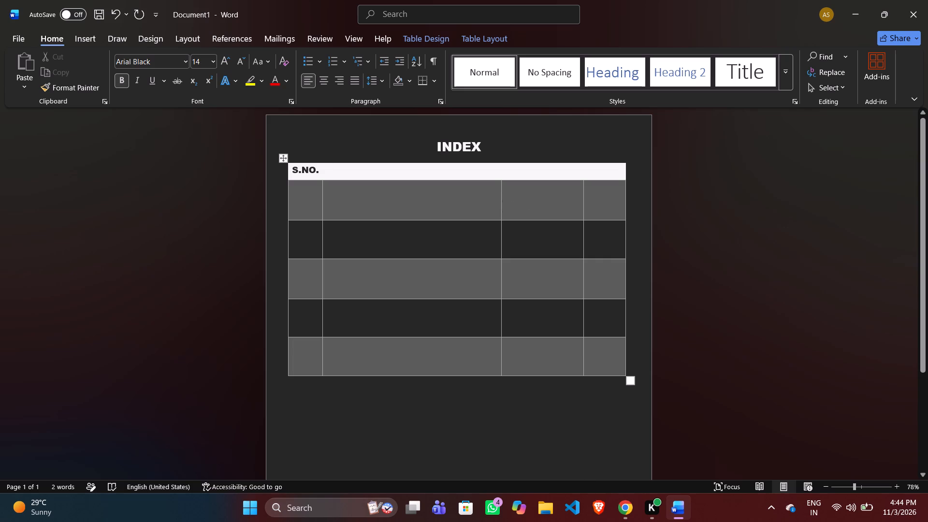
{"action": "left_click_drag", "start_coordinate": [500, 204], "coordinate": [536, 205]}
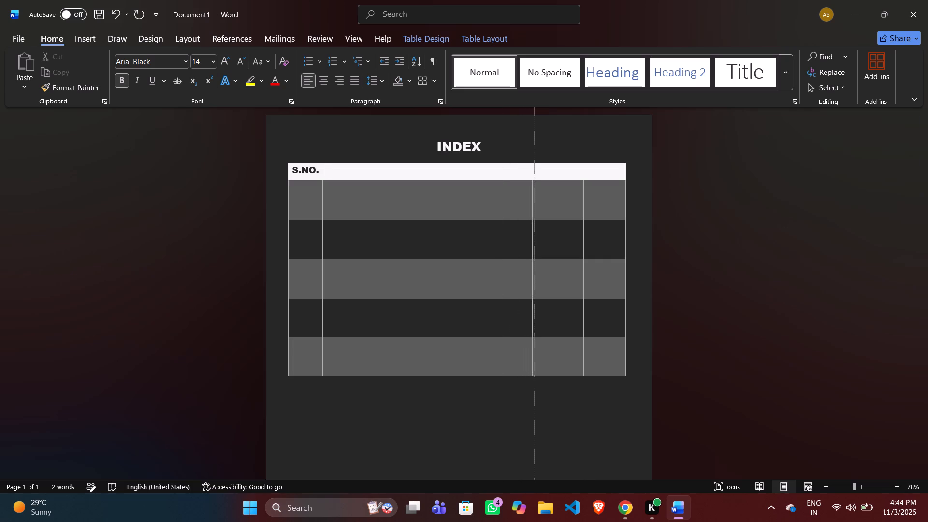
{"action": "left_click_drag", "start_coordinate": [536, 205], "coordinate": [535, 205]}
Enter Description as the centred heading of the second column in the table's header row.
{"action": "left_click", "coordinate": [421, 168]}
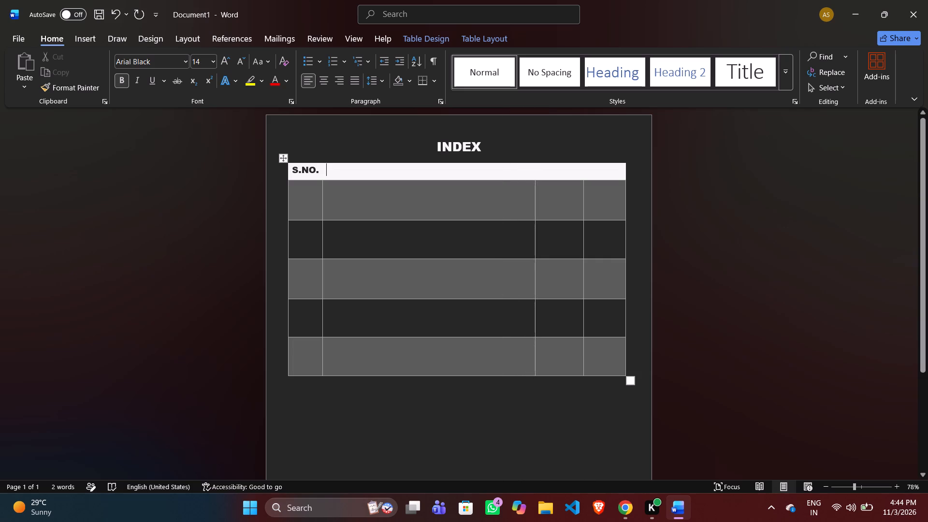
{"action": "left_click", "coordinate": [319, 77]}
{"action": "type", "text": "dE"}
{"action": "key", "text": "BackSpace"}
{"action": "key", "text": "BackSpace"}
{"action": "type", "text": "DE"}
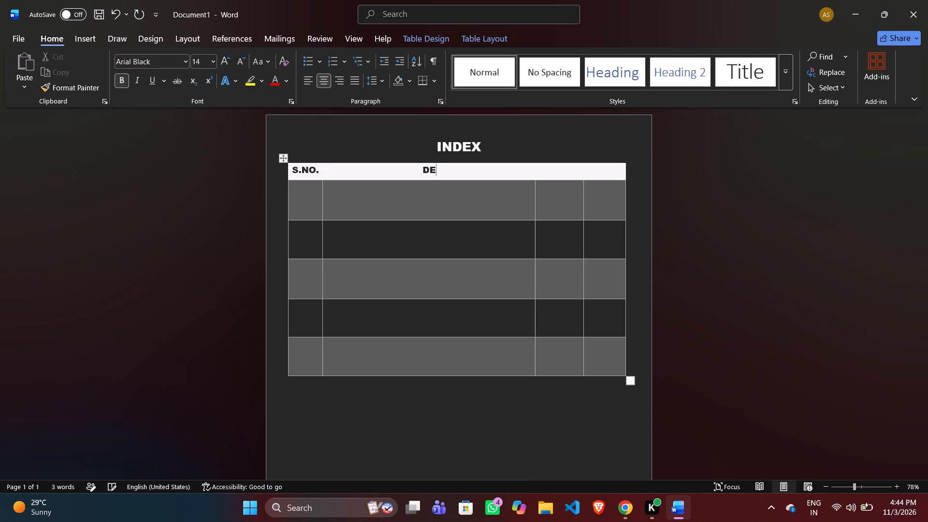
{"action": "key", "text": "BackSpace"}
{"action": "type", "text": "ES"}
{"action": "key", "text": "BackSpace"}
{"action": "key", "text": "BackSpace"}
{"action": "type", "text": "escr"}
{"action": "type", "text": "iption"}
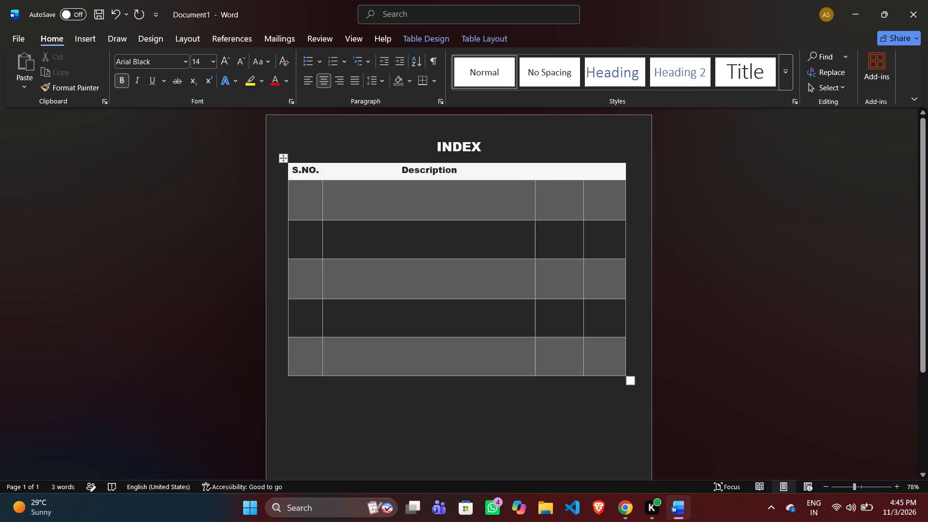
Enter Submission Date as the centred heading of the third column in the header row.
{"action": "left_click", "coordinate": [553, 173]}
{"action": "left_click", "coordinate": [329, 84]}
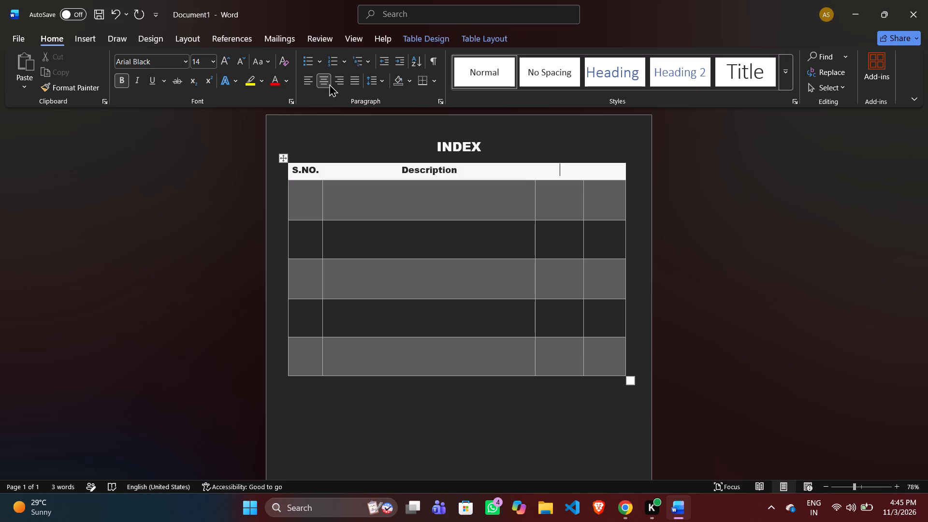
{"action": "key", "text": "shift+s"}
{"action": "type", "text": "ub"}
{"action": "type", "text": "mission"}
{"action": "key", "text": "space"}
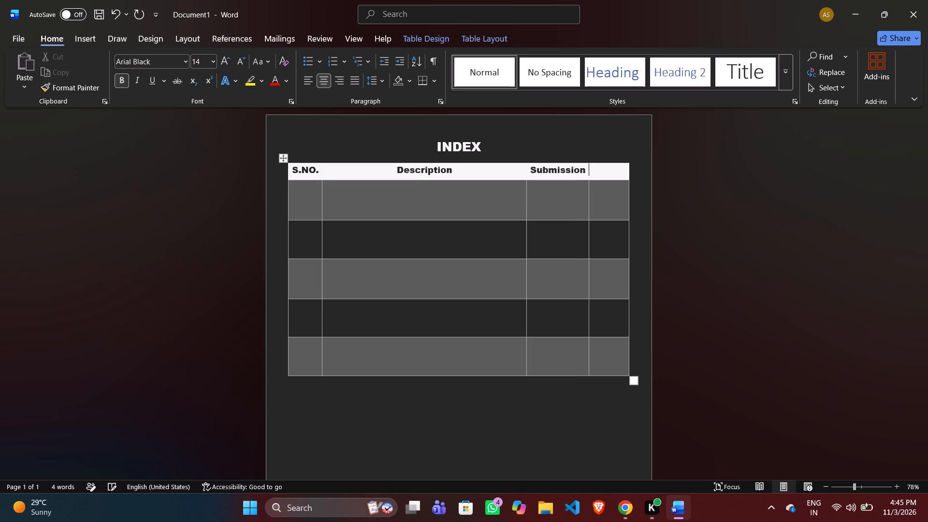
{"action": "type", "text": "da"}
{"action": "key", "text": "BackSpace"}
{"action": "key", "text": "BackSpace"}
{"action": "type", "text": "Date"}
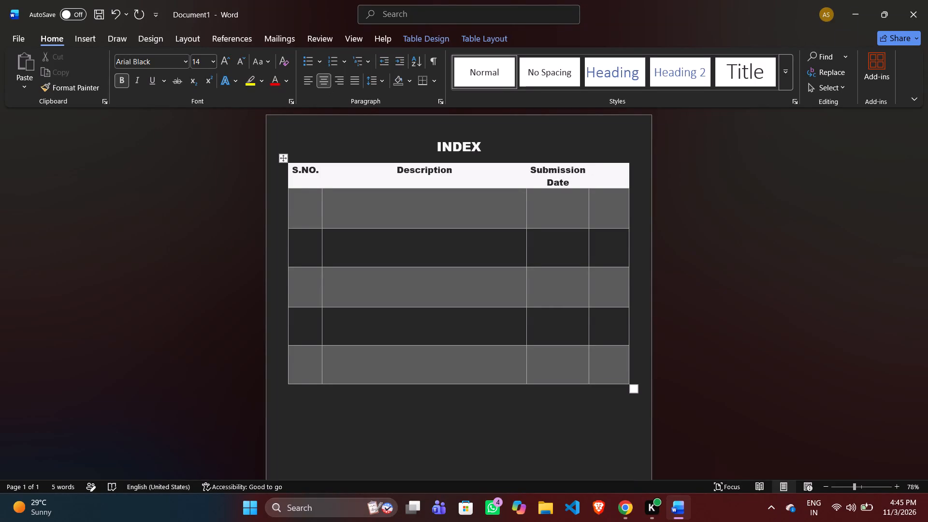
Enter Teacher's Signature in the last header cell, with Signature on its own line below Teacher's.
{"action": "left_click", "coordinate": [617, 177]}
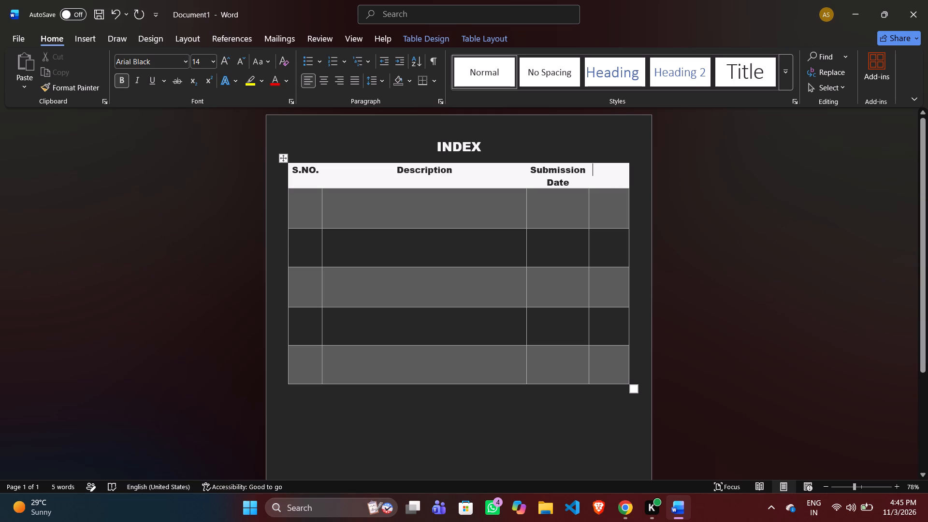
{"action": "key", "text": "a"}
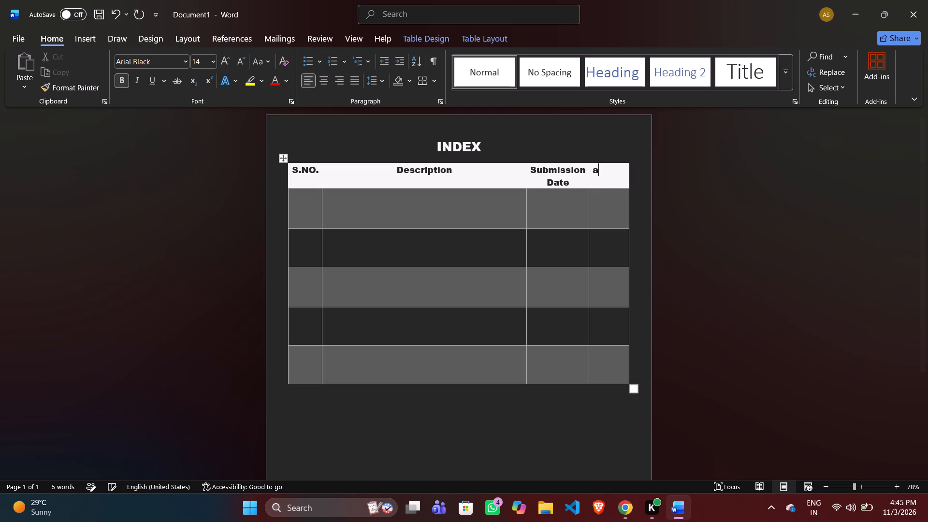
{"action": "key", "text": "BackSpace"}
{"action": "type", "text": "Teachers"}
{"action": "key", "text": "BackSpace"}
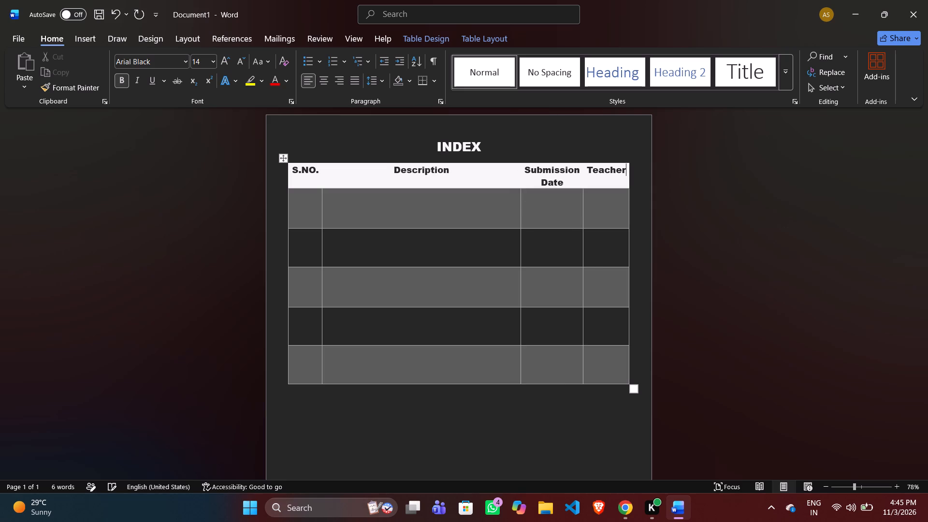
{"action": "type", "text": "'s"}
{"action": "key", "text": "space"}
{"action": "key", "text": "Return"}
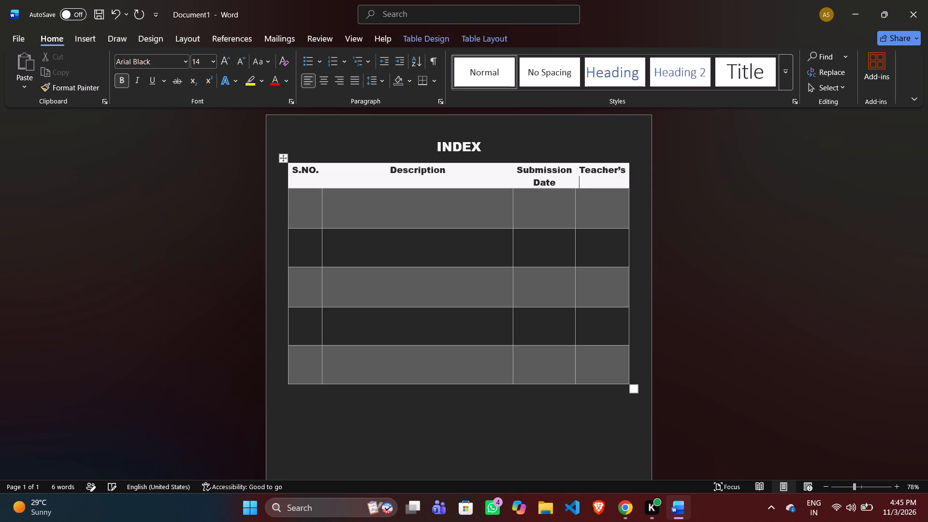
{"action": "type", "text": "Si"}
{"action": "key", "text": "g"}
{"action": "type", "text": "nature"}
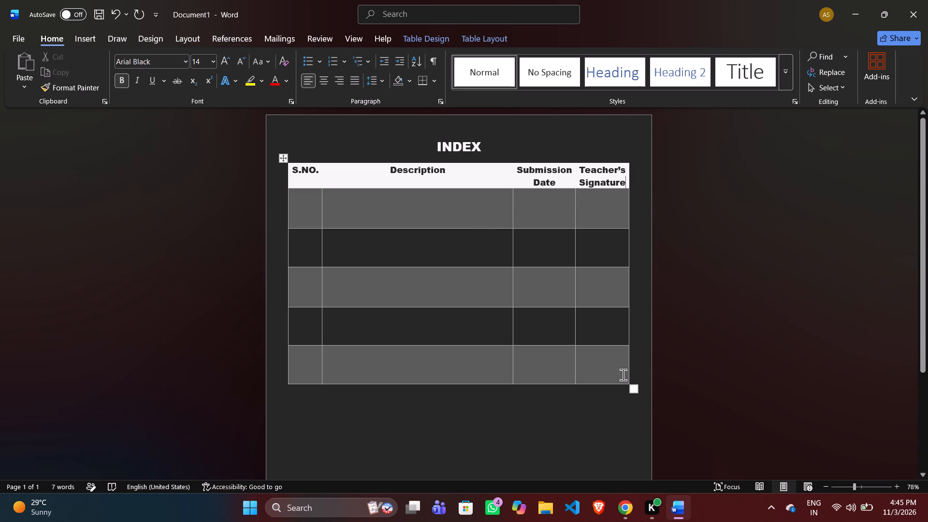
Stretch the whole table downward so the blank rows become taller and fill more of the page.
{"action": "left_click_drag", "start_coordinate": [633, 391], "coordinate": [633, 411]}
{"action": "left_click_drag", "start_coordinate": [633, 411], "coordinate": [632, 466]}
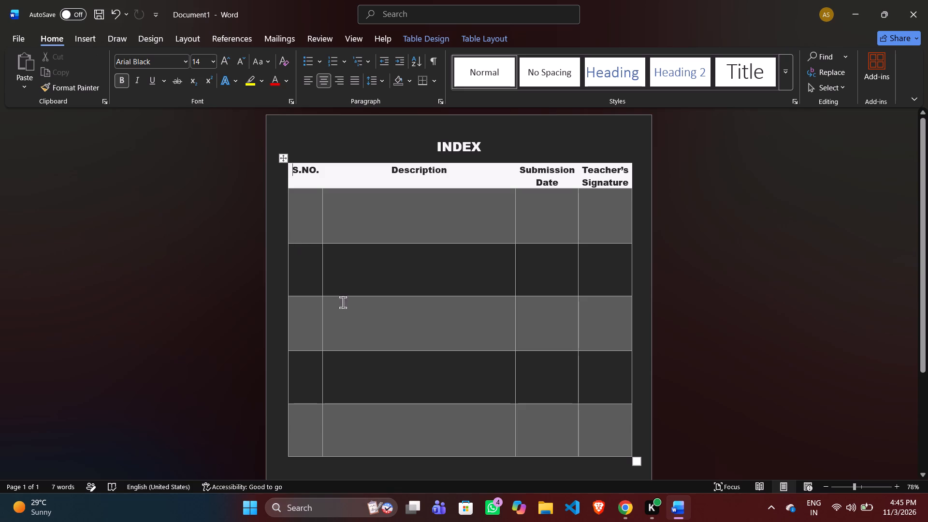
Insert two more blank rows, one below the fourth blank row and one at the end of the table.
{"action": "scroll", "coordinate": [343, 302], "scroll_direction": "down", "scroll_amount": 1}
{"action": "right_click", "coordinate": [382, 289]}
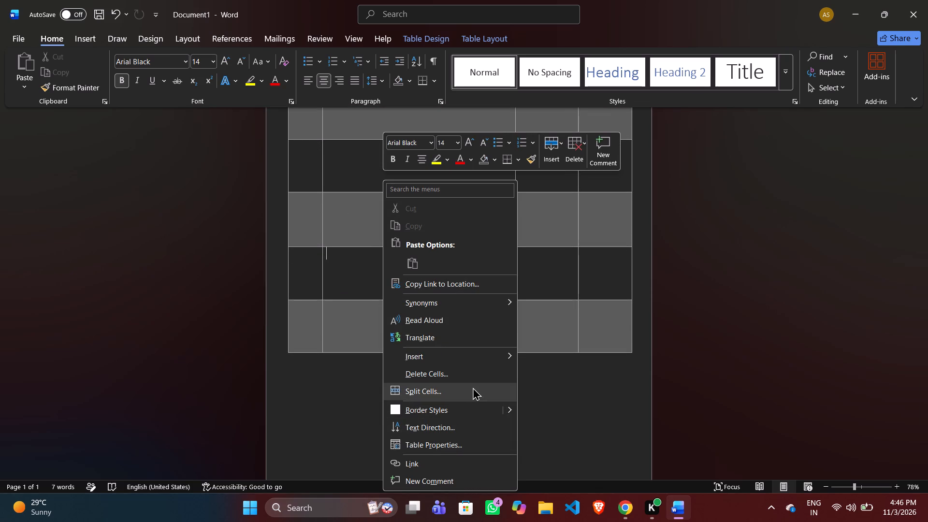
{"action": "left_click", "coordinate": [460, 364]}
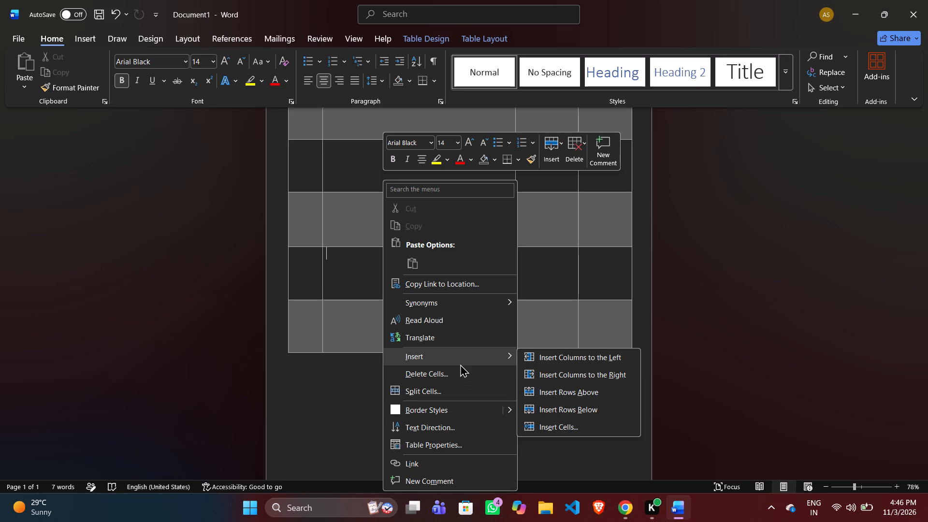
{"action": "left_click", "coordinate": [548, 408]}
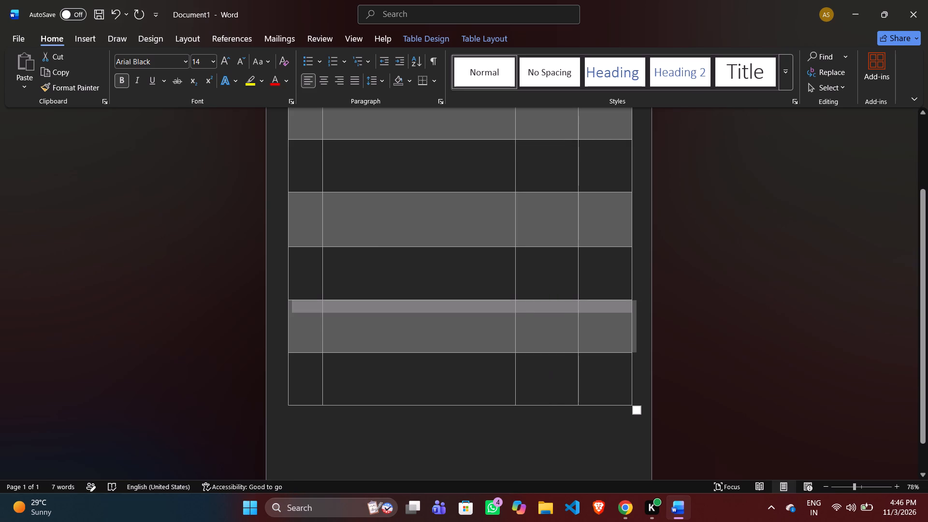
{"action": "left_click", "coordinate": [460, 379]}
{"action": "right_click", "coordinate": [460, 379]}
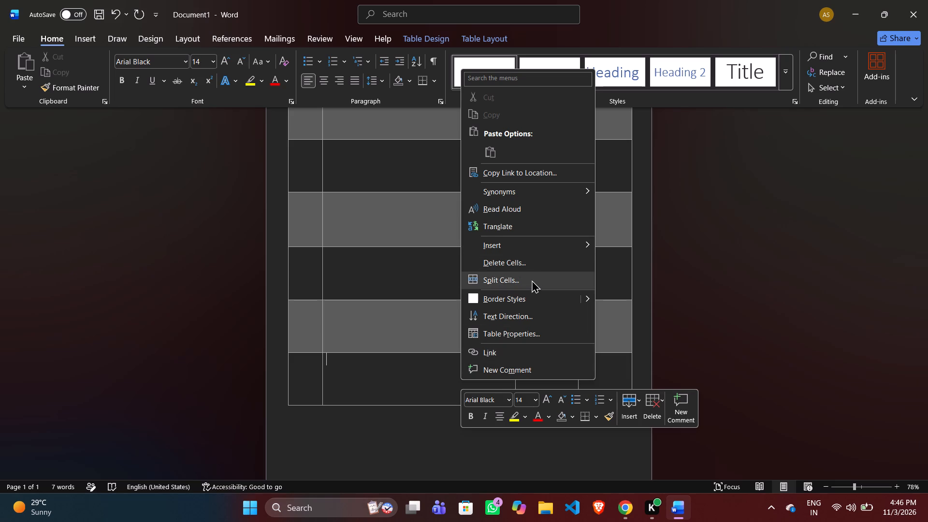
{"action": "left_click", "coordinate": [555, 249]}
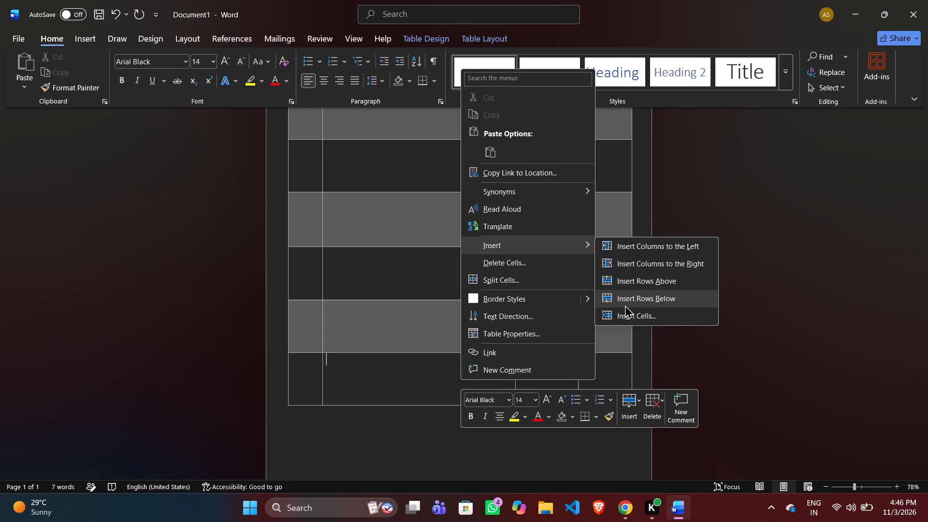
{"action": "left_click", "coordinate": [625, 305]}
{"action": "left_click", "coordinate": [542, 305]}
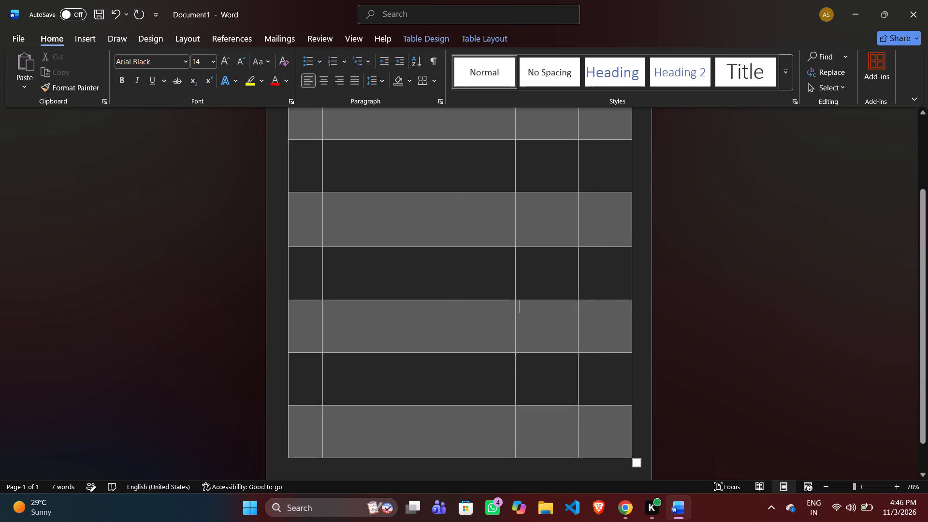
Reduce the heights of the first and second blank rows below the header so they take up less space.
{"action": "scroll", "coordinate": [465, 286], "scroll_direction": "up", "scroll_amount": 2}
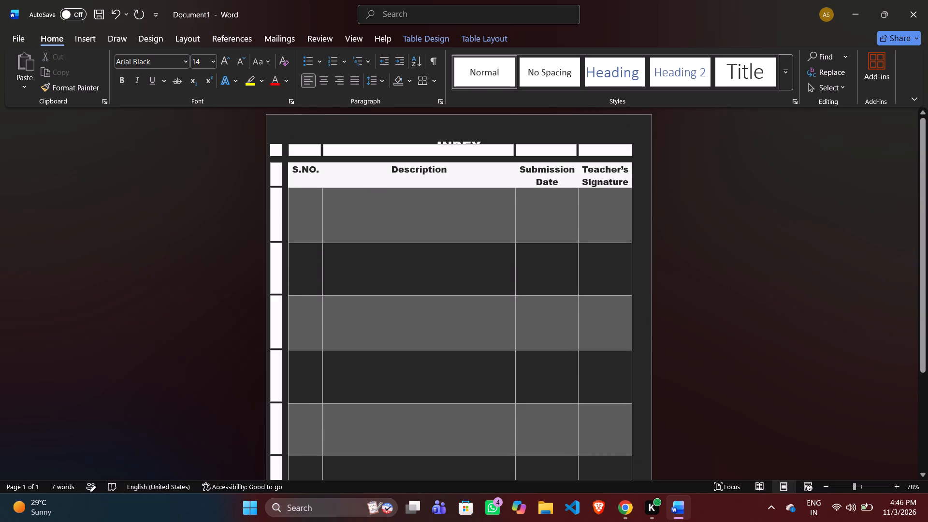
{"action": "left_click", "coordinate": [330, 206]}
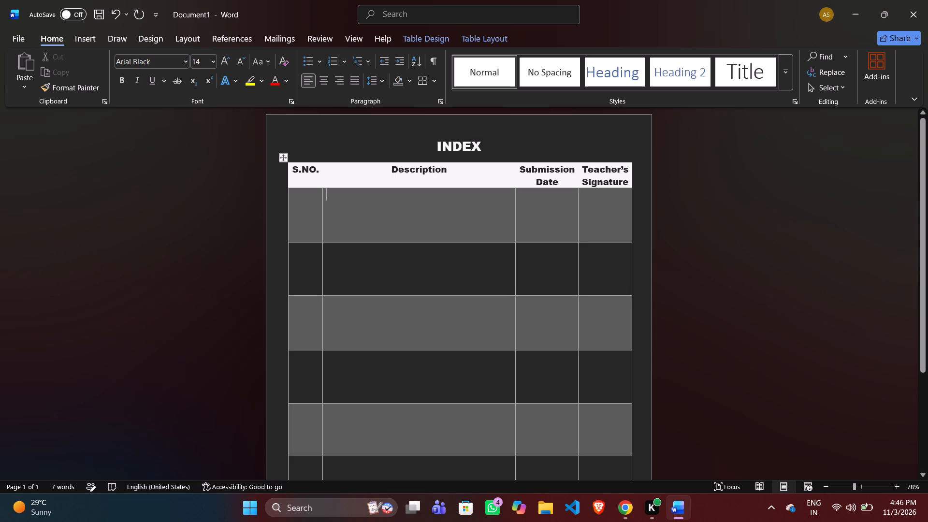
{"action": "left_click_drag", "start_coordinate": [405, 243], "coordinate": [416, 223]}
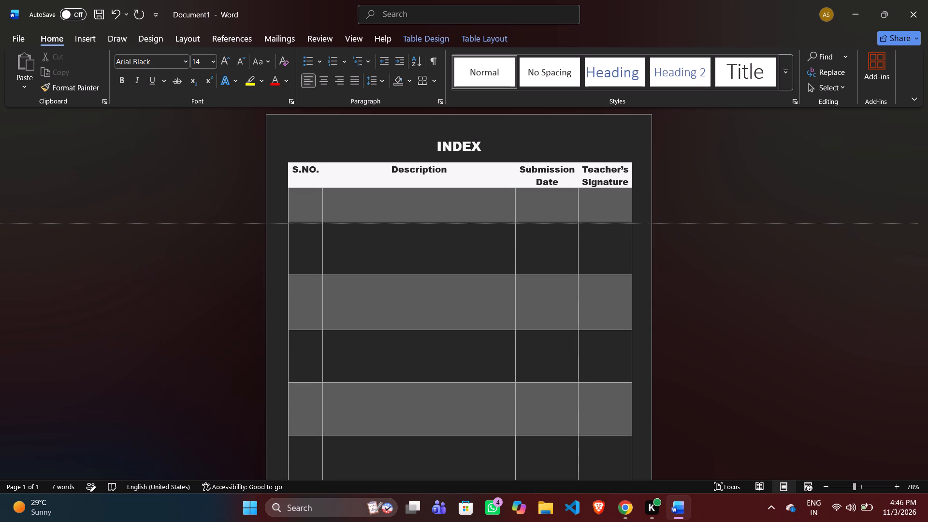
{"action": "left_click_drag", "start_coordinate": [416, 223], "coordinate": [416, 230]}
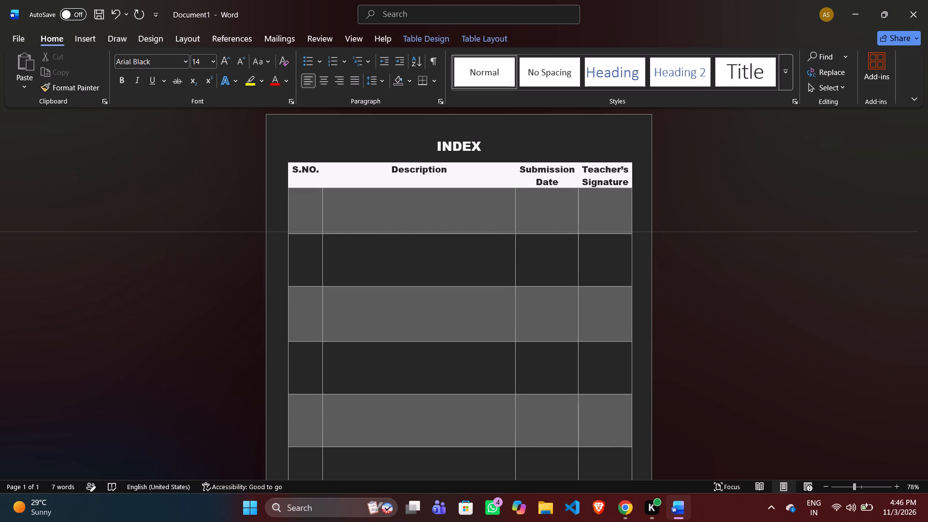
{"action": "left_click_drag", "start_coordinate": [416, 230], "coordinate": [416, 229]}
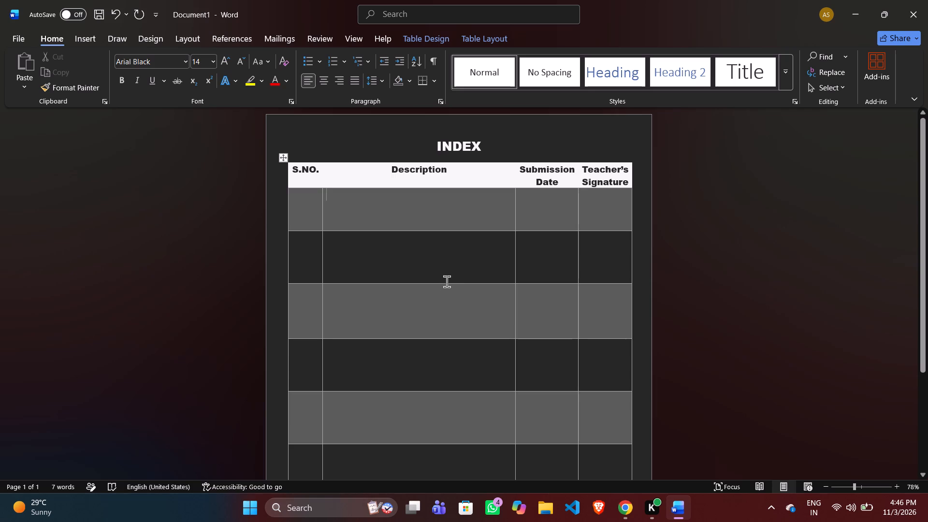
{"action": "left_click_drag", "start_coordinate": [444, 283], "coordinate": [446, 278]}
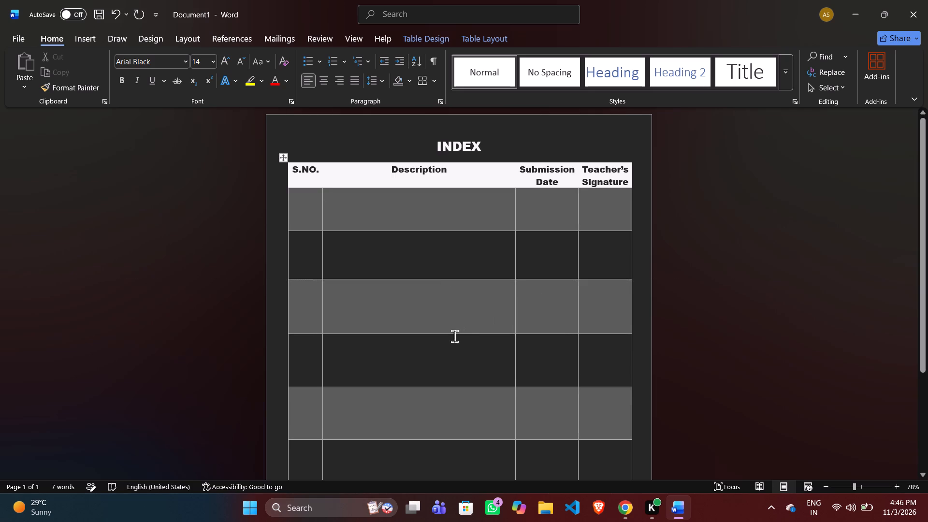
Shorten the third and fourth blank rows to roughly match the height of the rows above them.
{"action": "scroll", "coordinate": [454, 336], "scroll_direction": "down", "scroll_amount": 2}
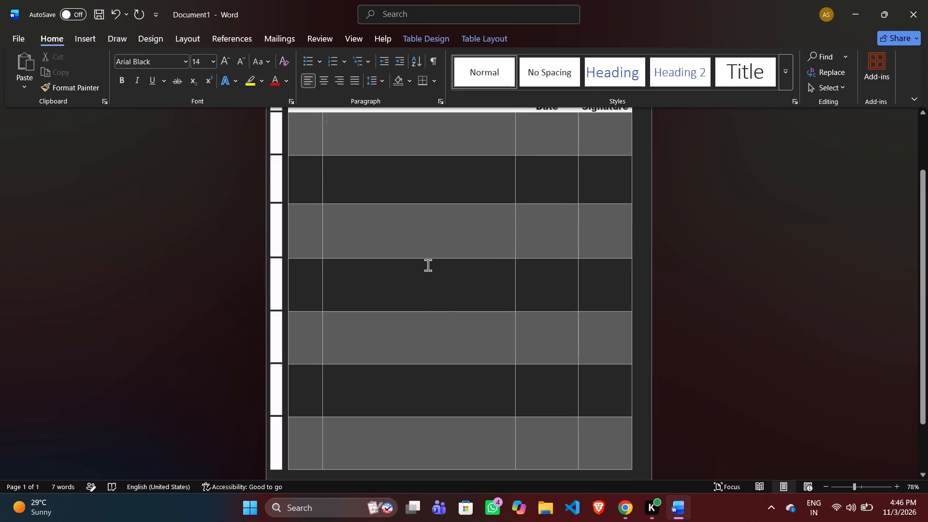
{"action": "left_click", "coordinate": [277, 256]}
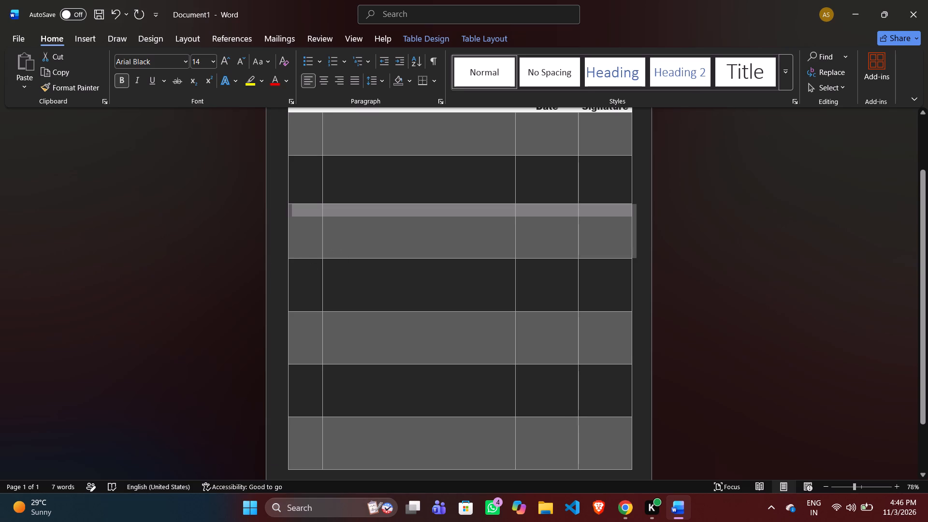
{"action": "left_click_drag", "start_coordinate": [344, 258], "coordinate": [348, 249]}
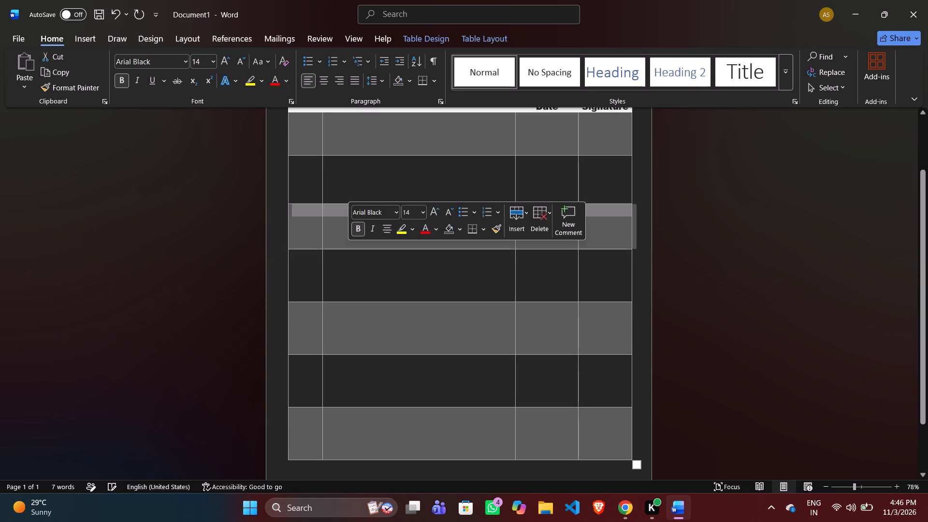
{"action": "left_click_drag", "start_coordinate": [413, 301], "coordinate": [412, 301]}
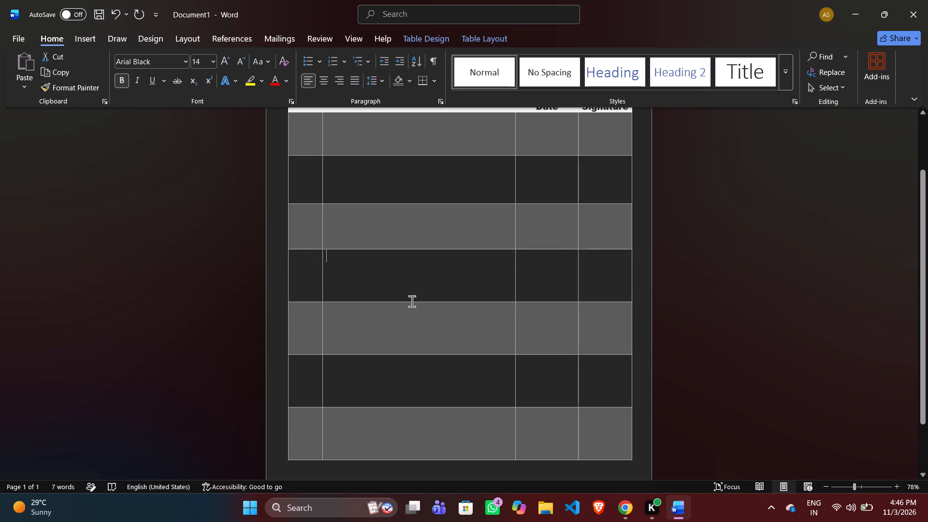
{"action": "left_click_drag", "start_coordinate": [412, 301], "coordinate": [420, 290]}
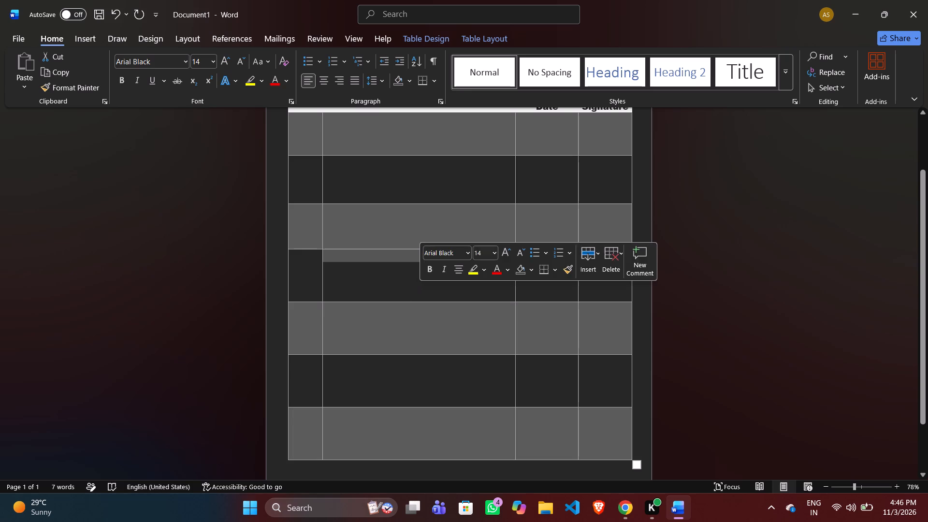
{"action": "left_click_drag", "start_coordinate": [407, 303], "coordinate": [409, 297]}
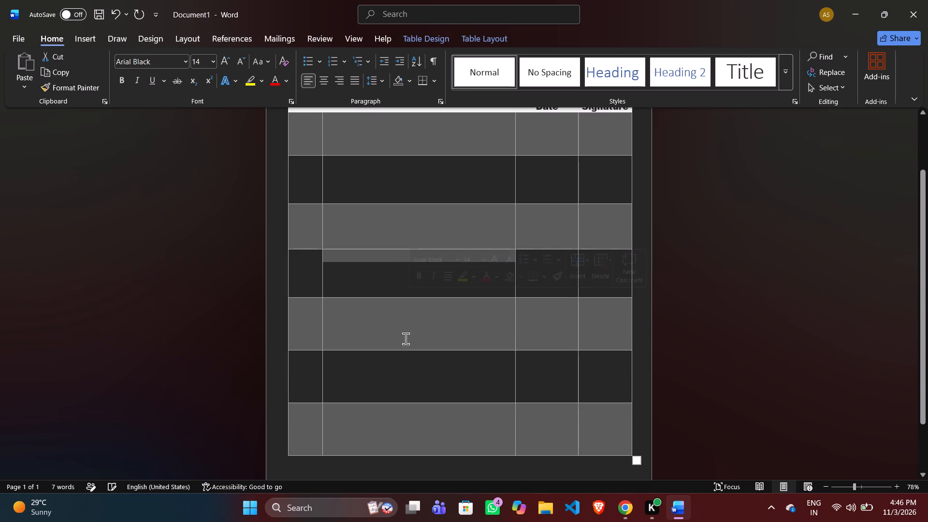
Shorten the fifth, sixth and last blank rows so they are about as tall as the other blank rows.
{"action": "left_click_drag", "start_coordinate": [401, 350], "coordinate": [406, 339]}
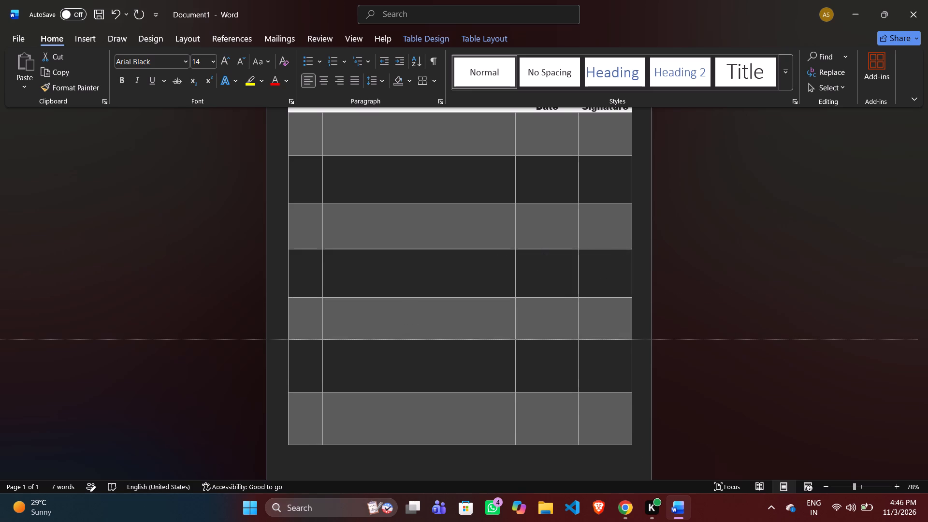
{"action": "left_click_drag", "start_coordinate": [406, 339], "coordinate": [404, 342]}
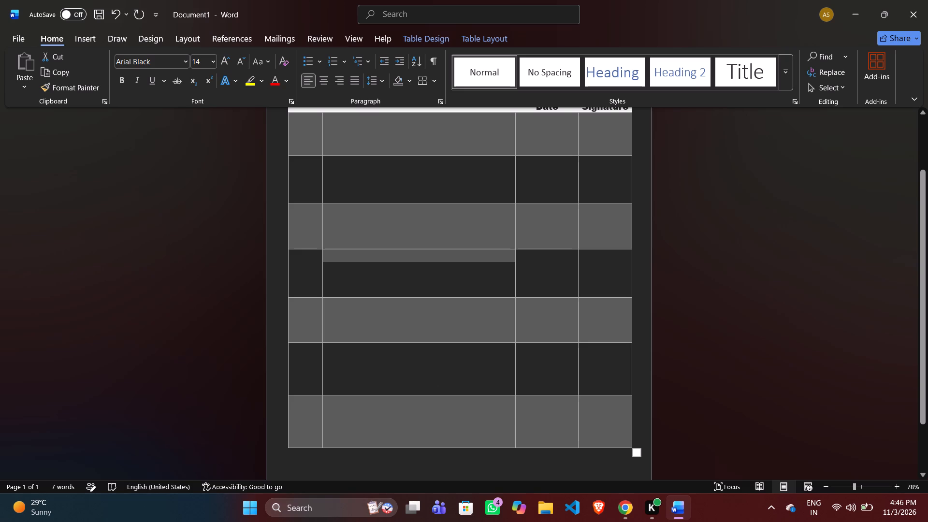
{"action": "left_click_drag", "start_coordinate": [436, 396], "coordinate": [439, 388]}
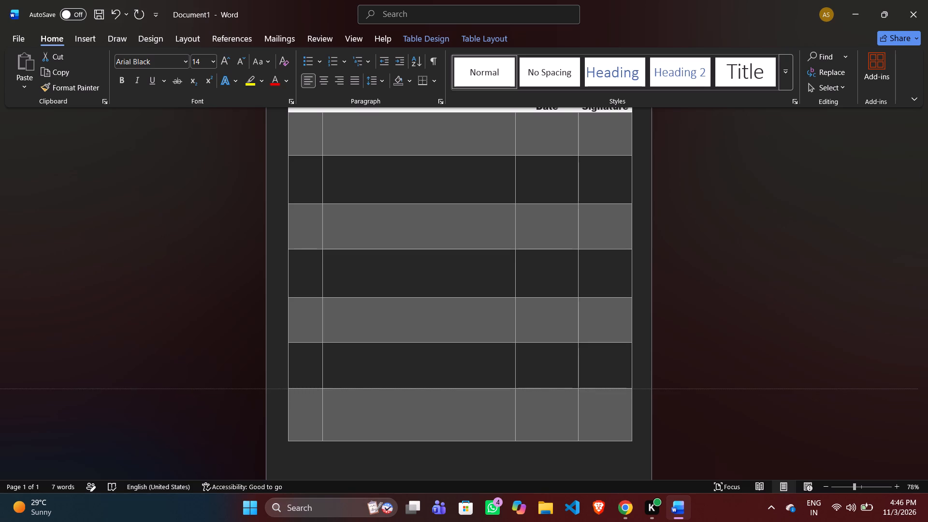
{"action": "left_click_drag", "start_coordinate": [439, 388], "coordinate": [440, 386]}
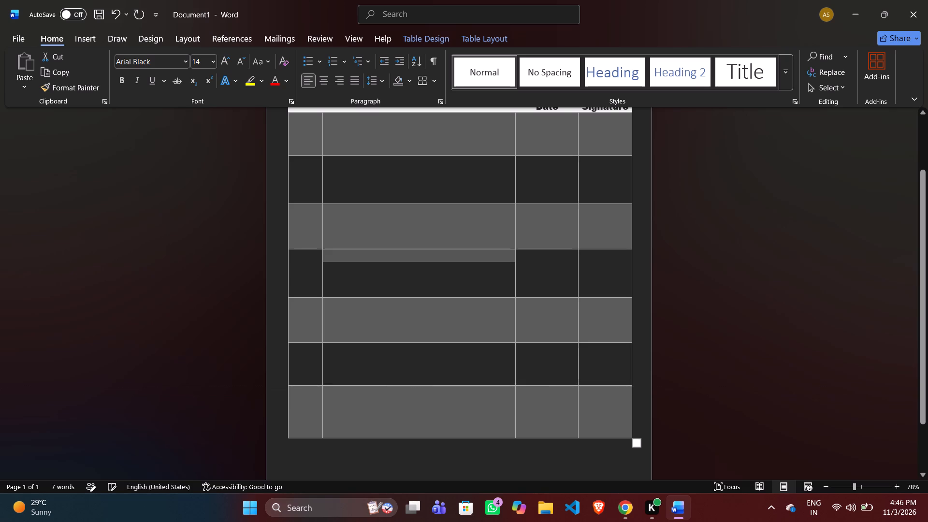
{"action": "left_click_drag", "start_coordinate": [438, 437], "coordinate": [441, 430]}
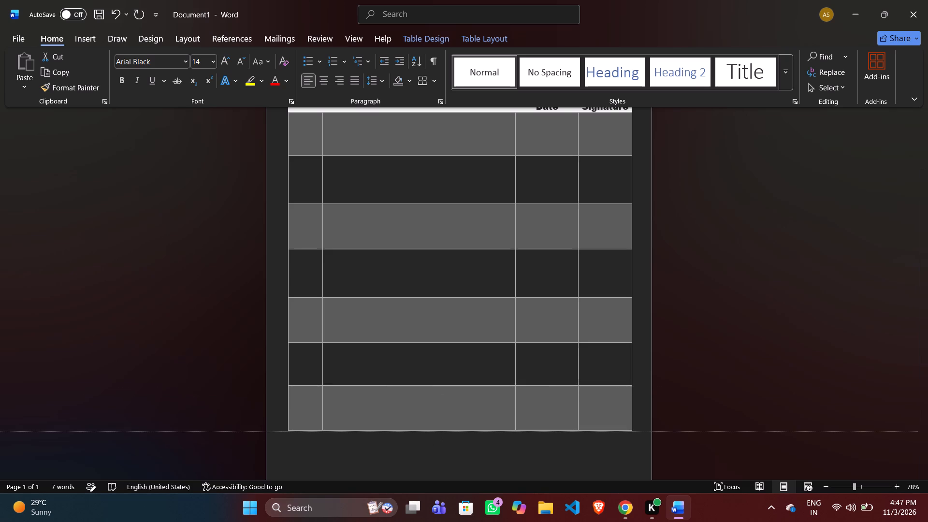
{"action": "left_click_drag", "start_coordinate": [441, 430], "coordinate": [440, 429]}
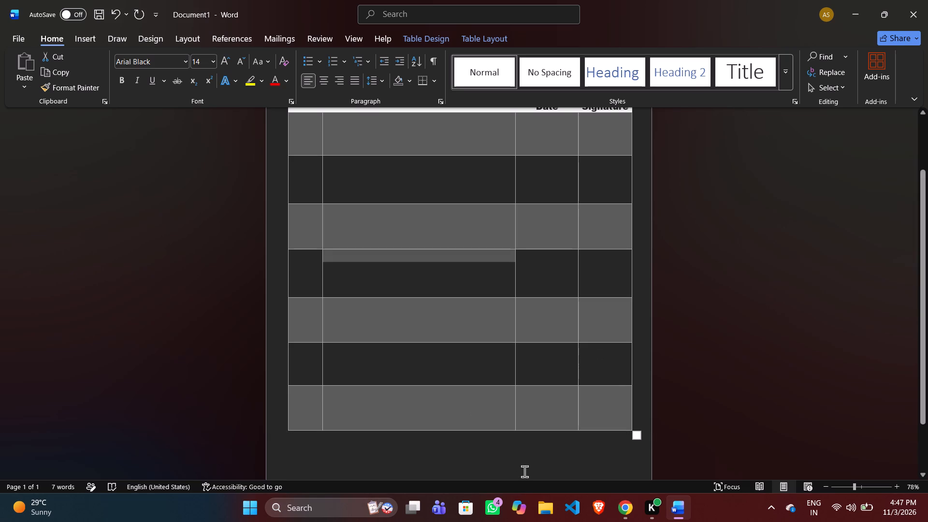
{"action": "left_click", "coordinate": [527, 468]}
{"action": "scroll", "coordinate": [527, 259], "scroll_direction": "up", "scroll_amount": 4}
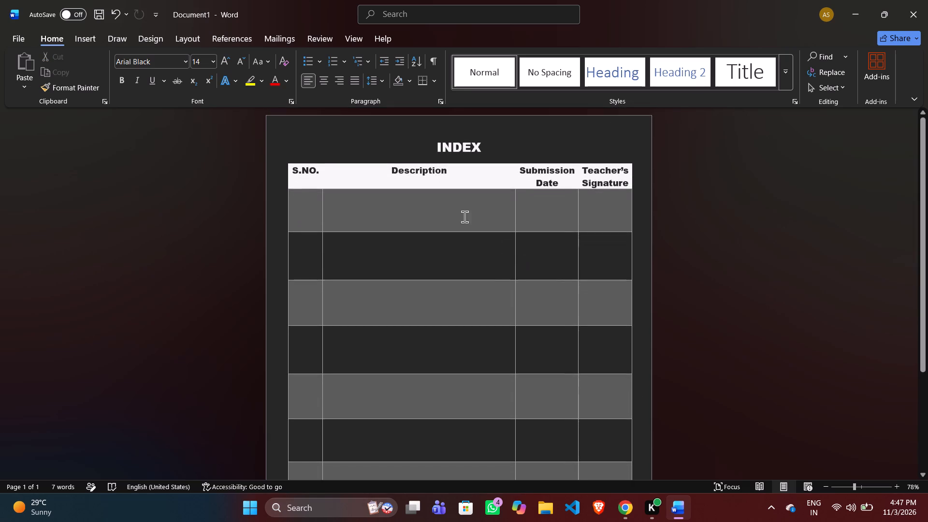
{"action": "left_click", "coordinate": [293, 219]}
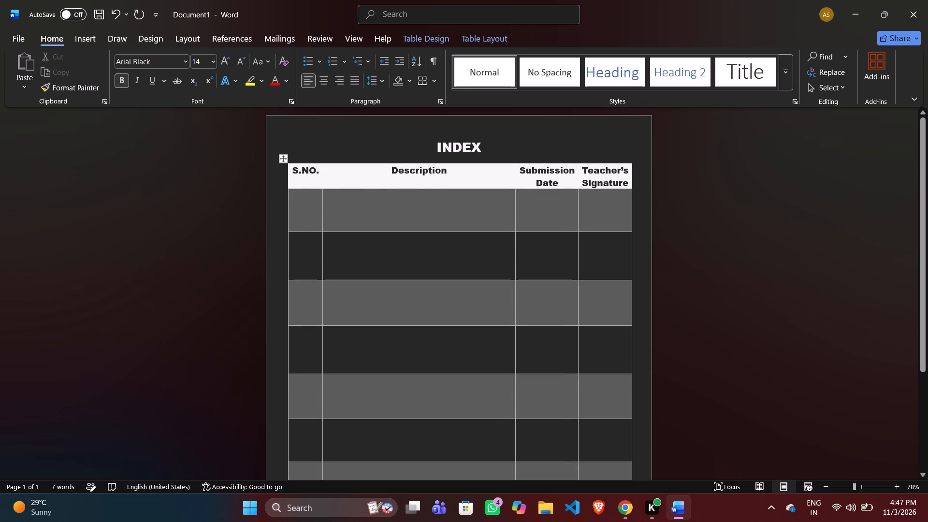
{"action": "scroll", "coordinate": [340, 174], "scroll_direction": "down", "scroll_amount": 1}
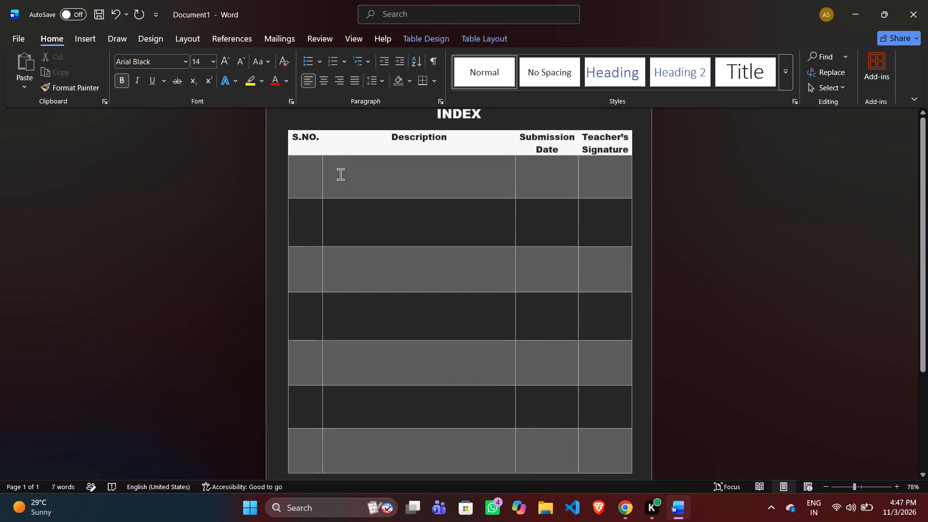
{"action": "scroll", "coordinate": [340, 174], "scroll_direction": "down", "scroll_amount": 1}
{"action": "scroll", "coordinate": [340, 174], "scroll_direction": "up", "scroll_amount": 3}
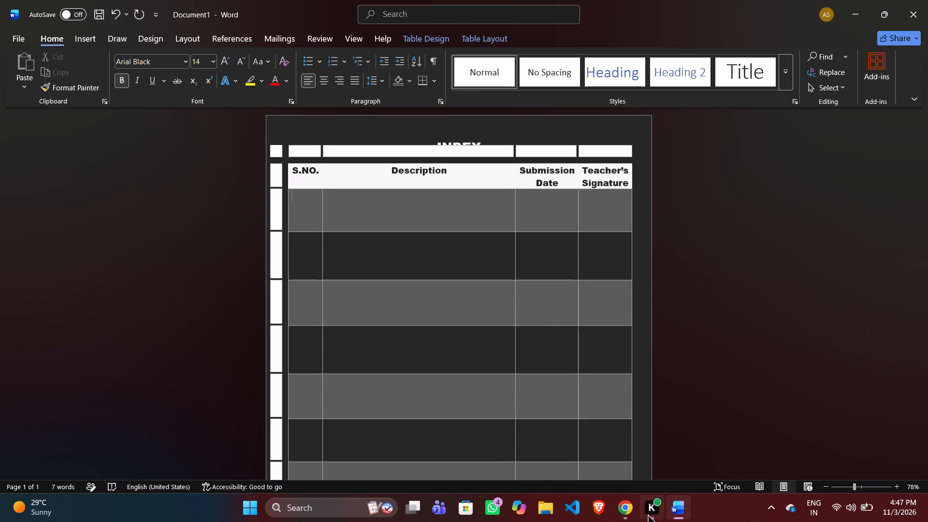
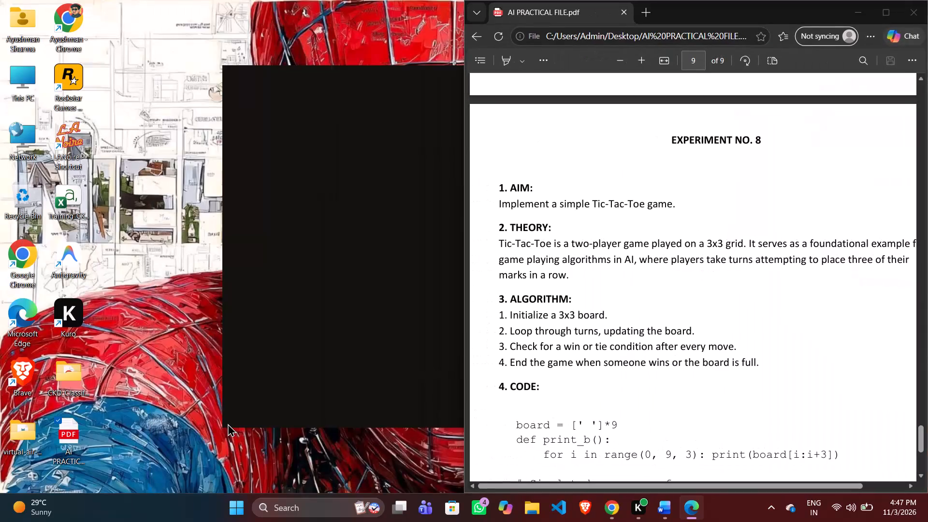
Look back through AI PRACTICAL FILE.pdf from Experiment No. 8 to the Experiment No. 1 page.
{"action": "left_click", "coordinate": [269, 183]}
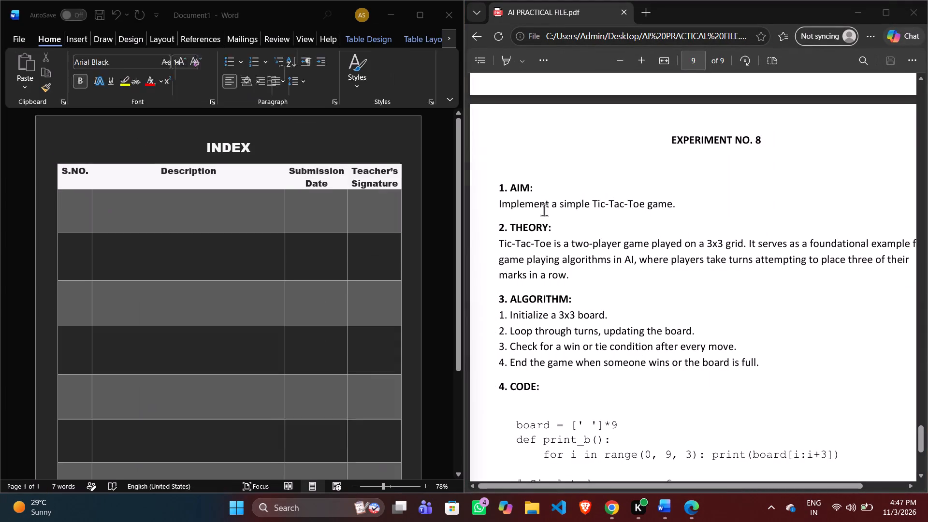
{"action": "scroll", "coordinate": [569, 219], "scroll_direction": "up", "scroll_amount": 5}
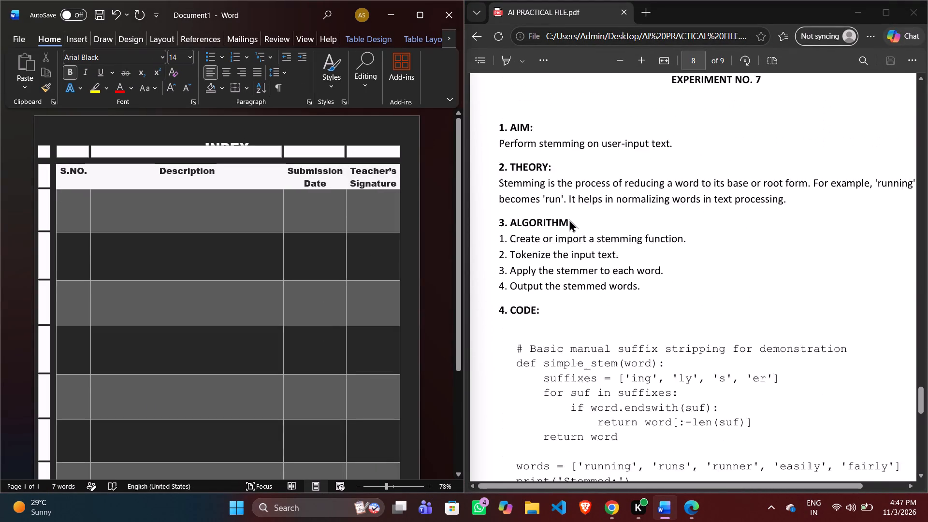
{"action": "scroll", "coordinate": [569, 219], "scroll_direction": "up", "scroll_amount": 13}
{"action": "scroll", "coordinate": [671, 308], "scroll_direction": "down", "scroll_amount": 1}
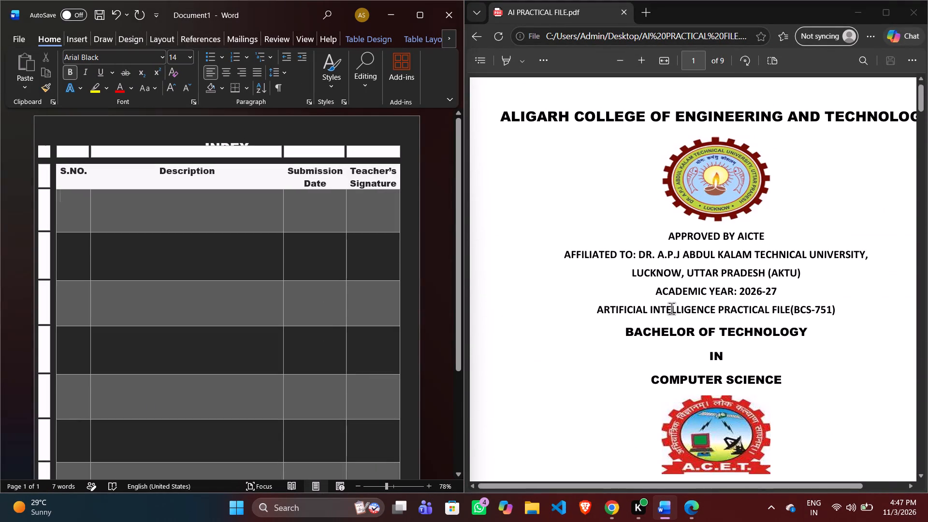
{"action": "scroll", "coordinate": [671, 308], "scroll_direction": "down", "scroll_amount": 6}
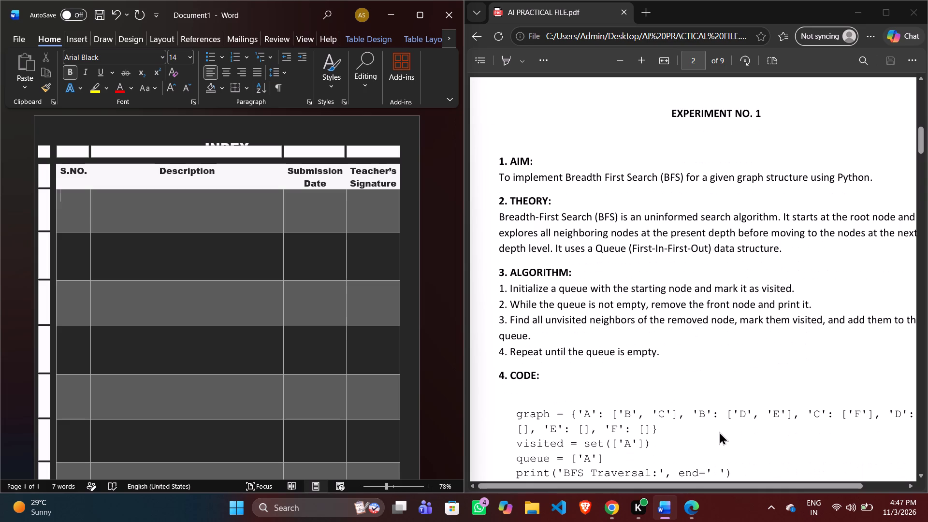
Switch to Brave and search YouTube for "criminal song" in place of the earlier AI one-shot search.
{"action": "left_click", "coordinate": [580, 518]}
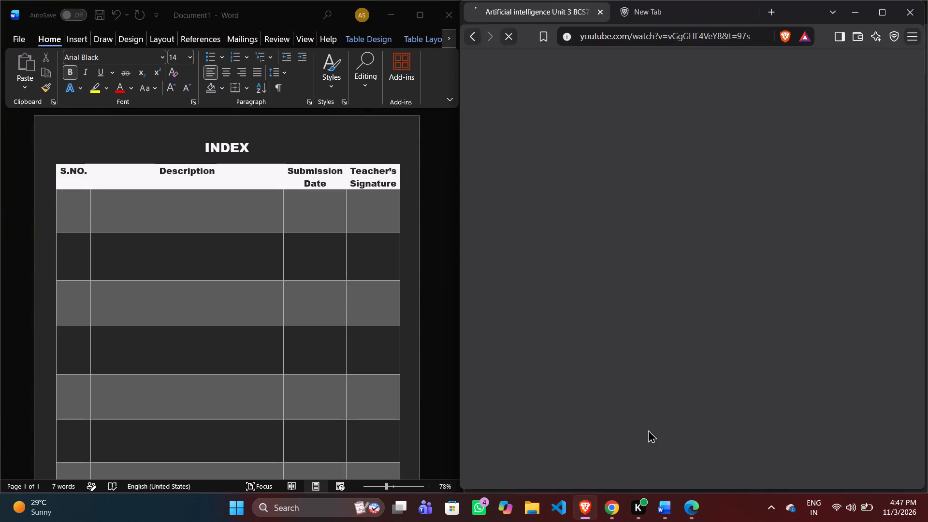
{"action": "left_click", "coordinate": [609, 521]}
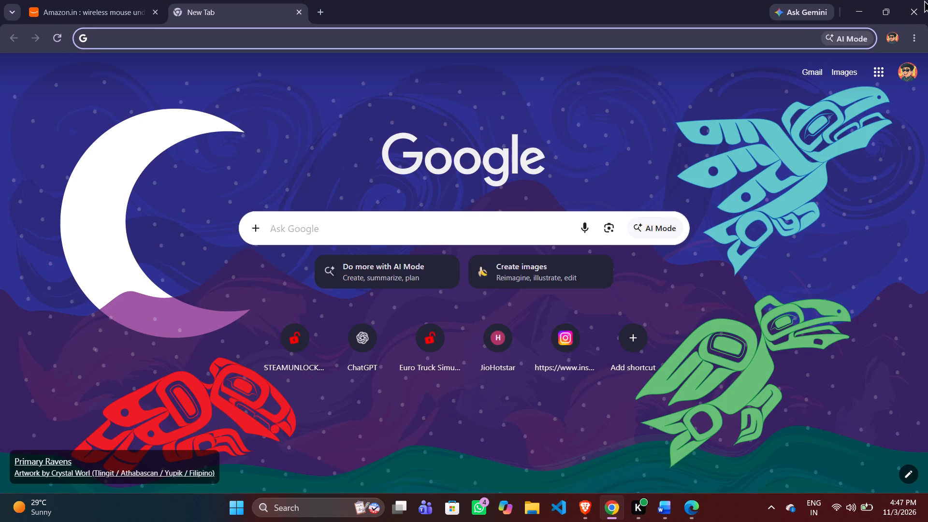
{"action": "left_click", "coordinate": [925, 0]}
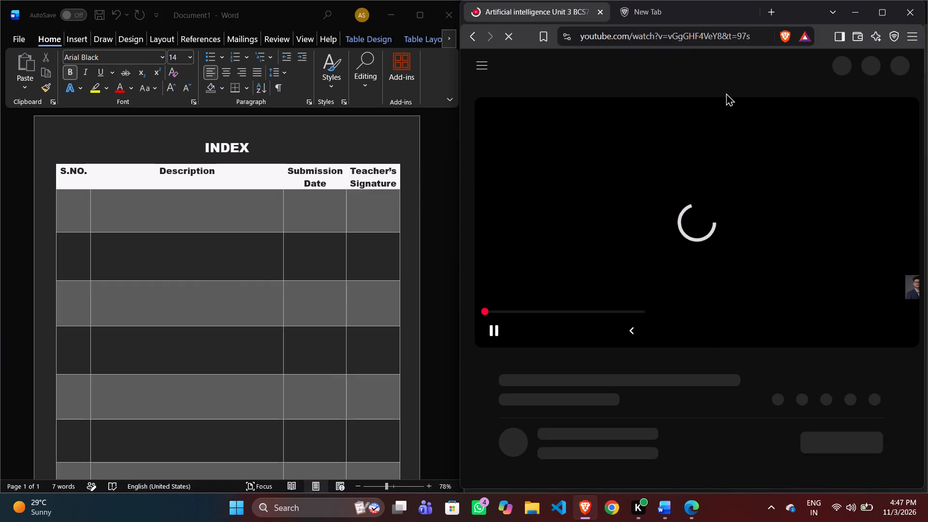
{"action": "left_click", "coordinate": [507, 41]}
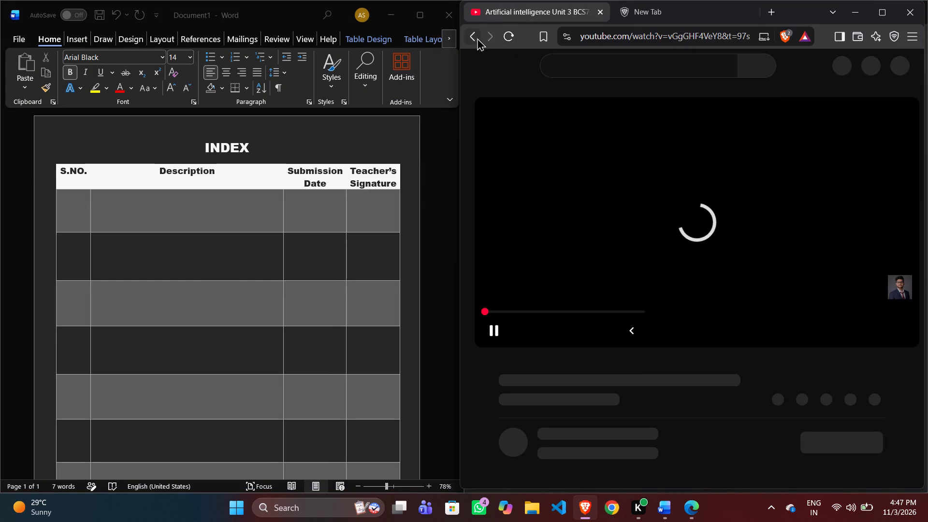
{"action": "left_click", "coordinate": [477, 37]}
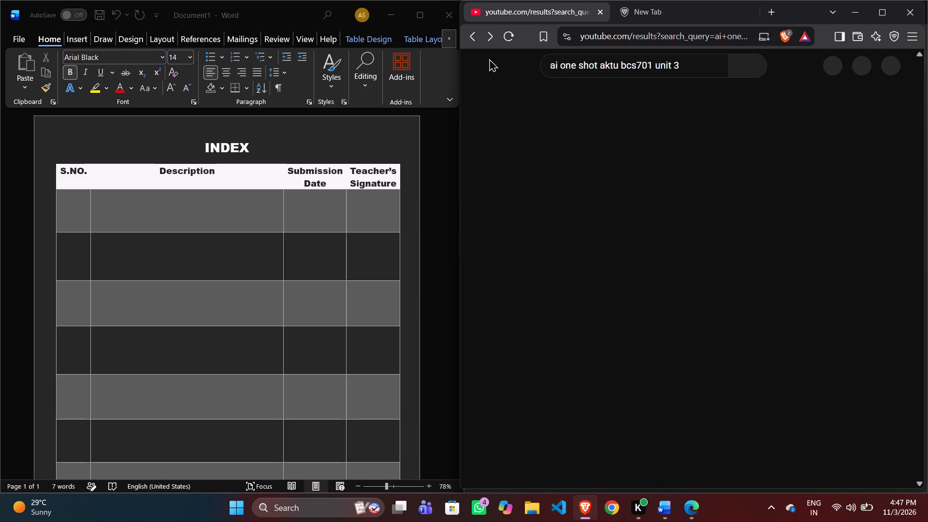
{"action": "left_click", "coordinate": [475, 41]}
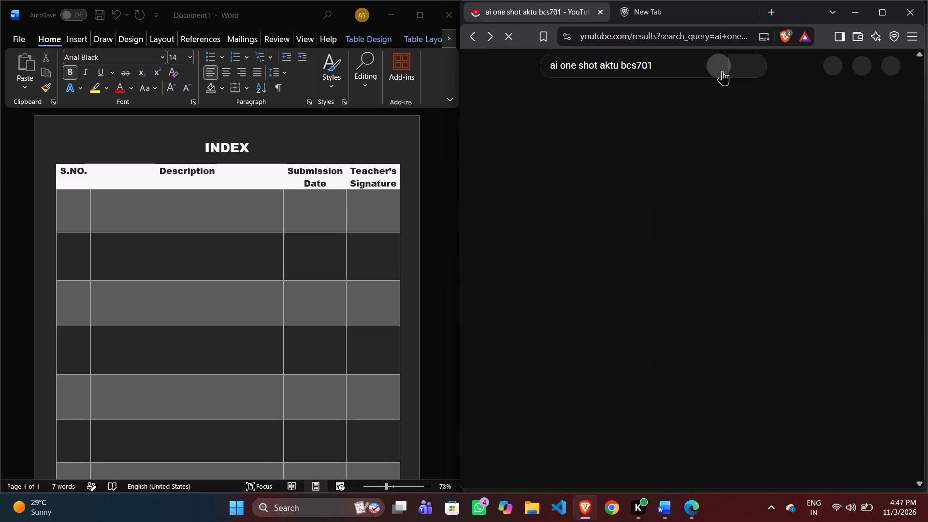
{"action": "left_click_drag", "start_coordinate": [694, 69], "coordinate": [618, 62]}
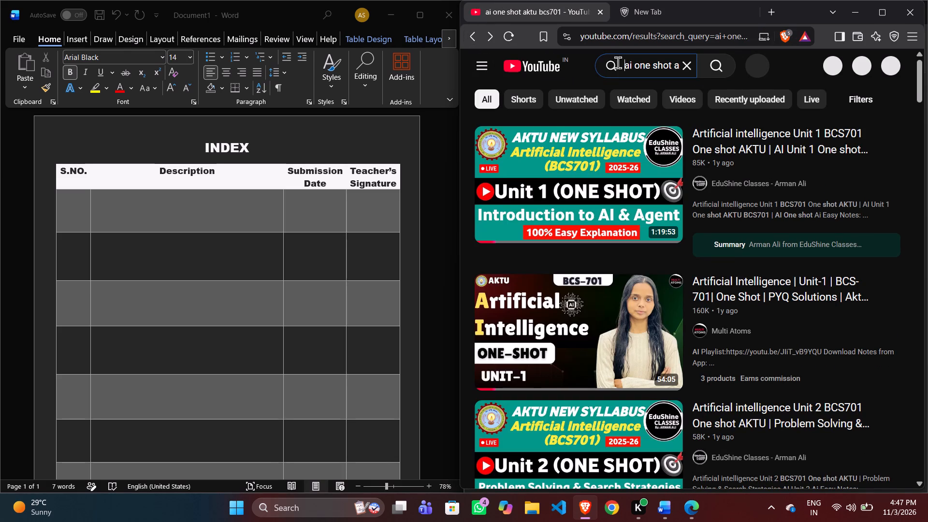
{"action": "left_click_drag", "start_coordinate": [618, 62], "coordinate": [627, 64]}
{"action": "left_click_drag", "start_coordinate": [627, 64], "coordinate": [718, 64]}
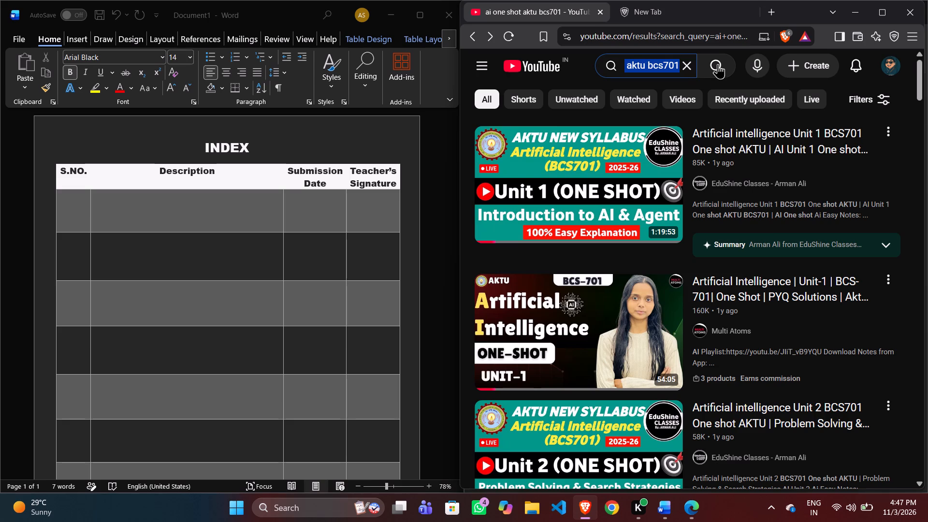
{"action": "key", "text": "BackSpace"}
{"action": "key", "text": "BackSpace"}
{"action": "key", "text": "BackSpace"}
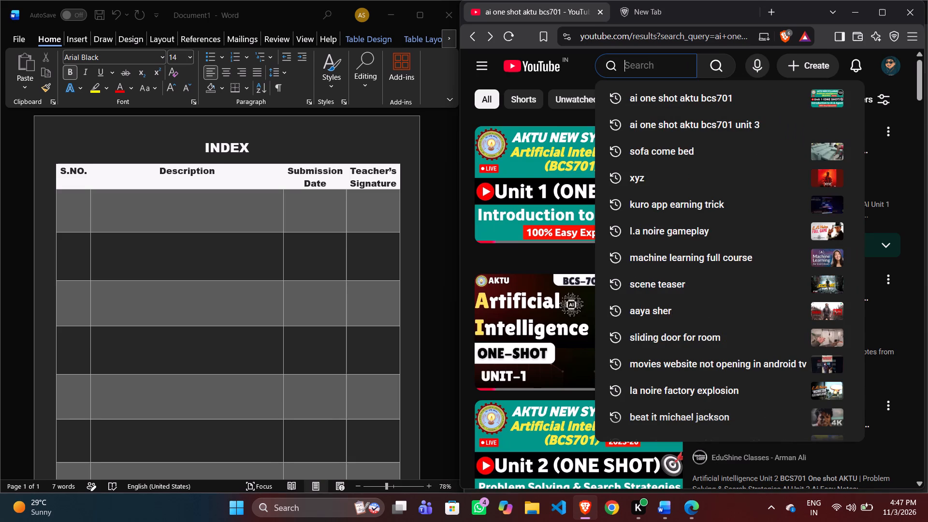
{"action": "type", "text": "crimi"}
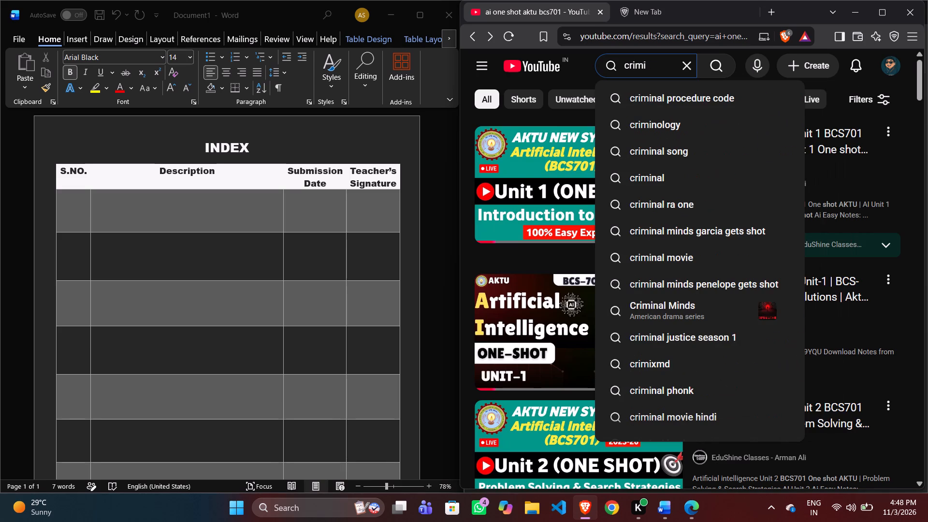
{"action": "type", "text": "nal"}
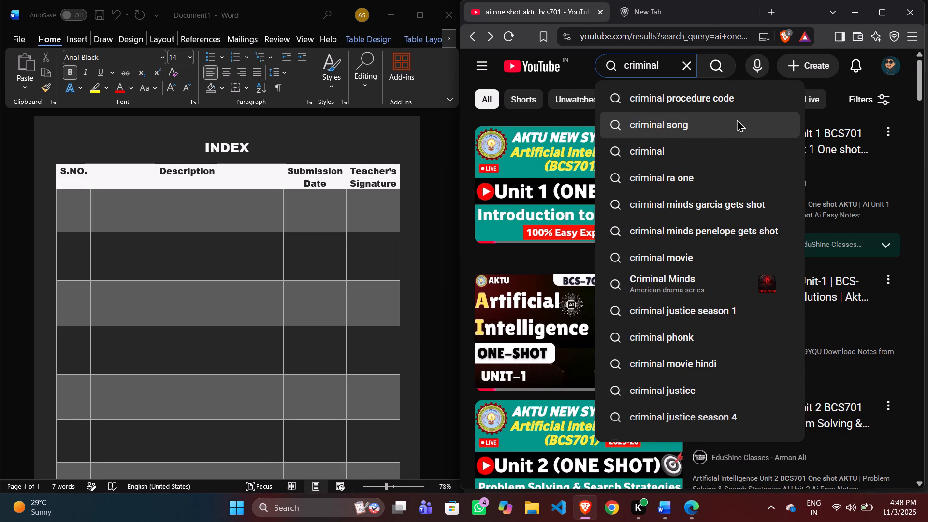
{"action": "left_click", "coordinate": [737, 119]}
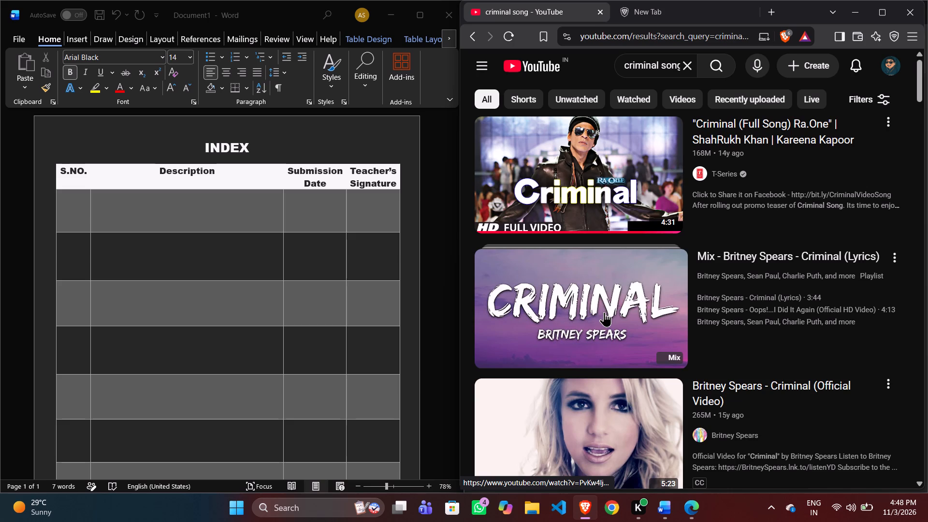
Play the T-Series video "Criminal (Full Song) Ra.One" and minimise the Brave window.
{"action": "left_click", "coordinate": [612, 176]}
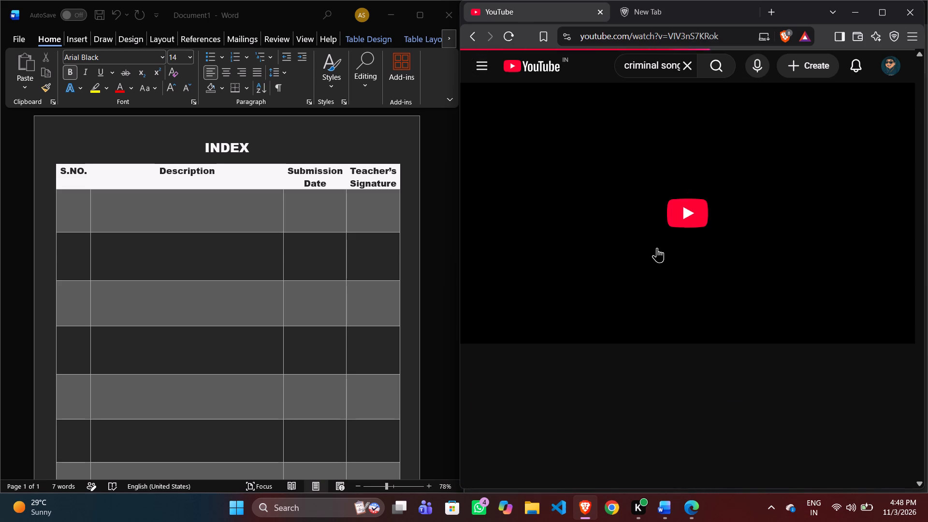
{"action": "scroll", "coordinate": [657, 247], "scroll_direction": "down", "scroll_amount": 1}
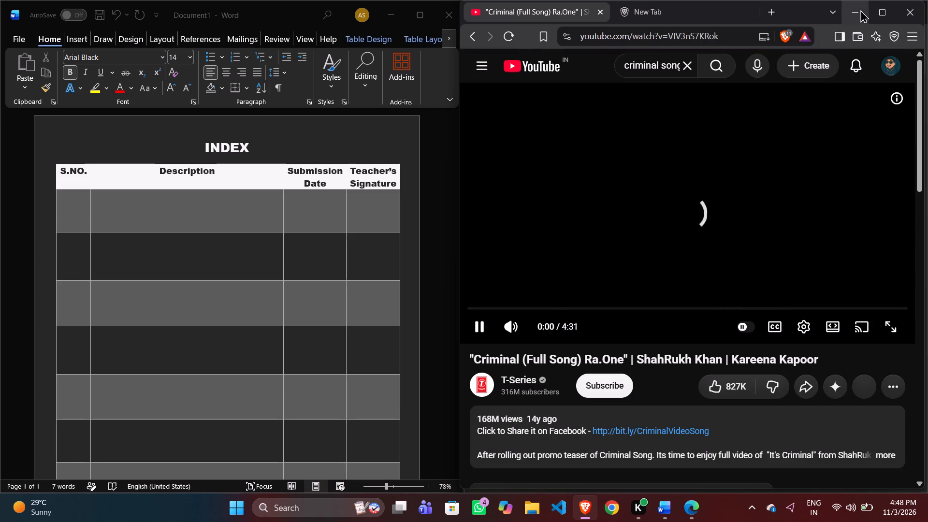
{"action": "left_click", "coordinate": [860, 516]}
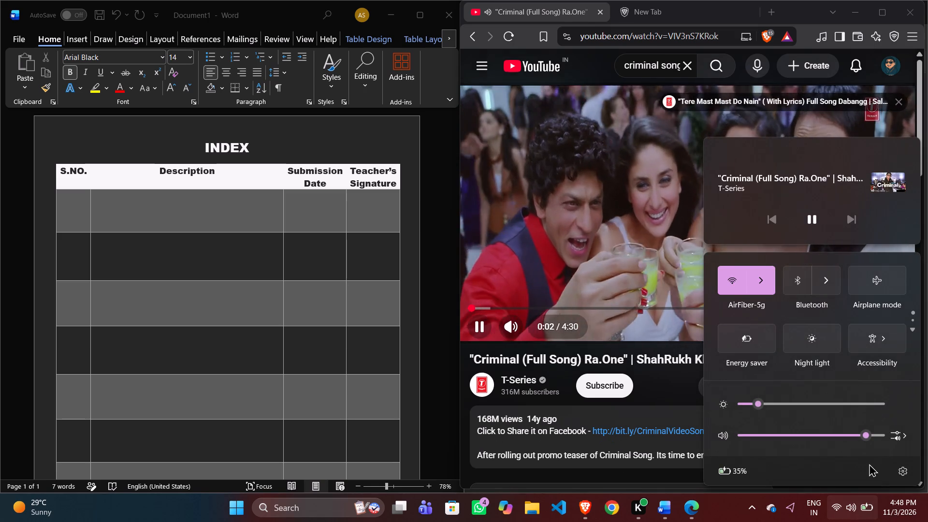
{"action": "left_click", "coordinate": [841, 521]}
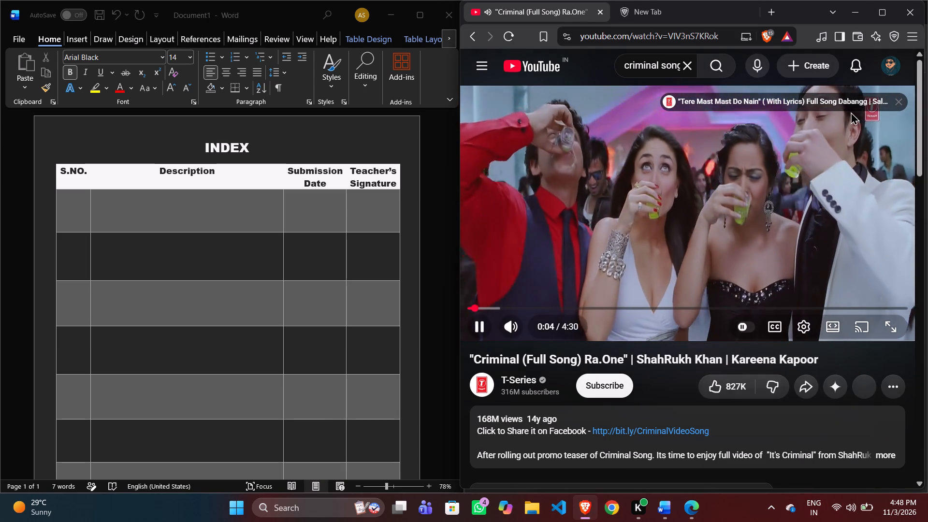
{"action": "left_click", "coordinate": [853, 16]}
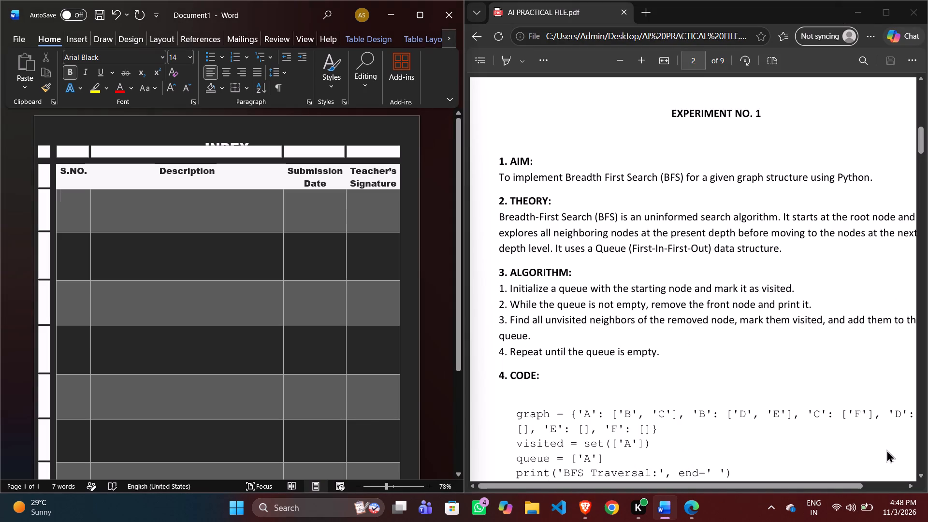
Lower the system volume slightly.
{"action": "left_click", "coordinate": [875, 518]}
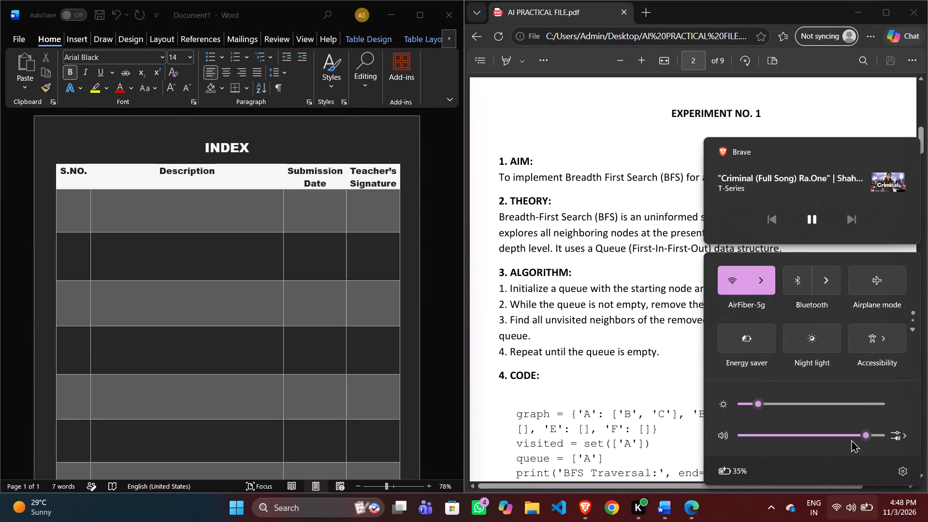
{"action": "left_click", "coordinate": [851, 440]}
{"action": "left_click", "coordinate": [726, 521]}
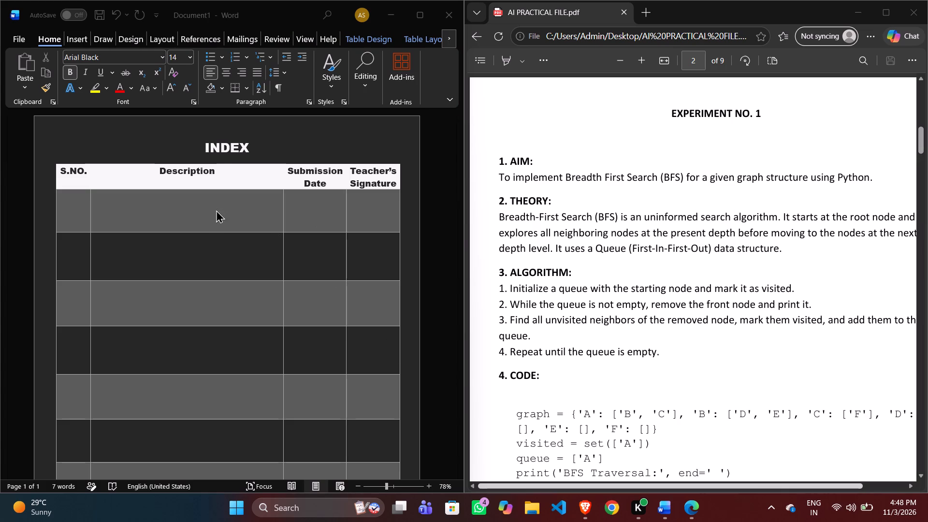
Change the first column header of the Word index table from S.NO. to Exp.No.
{"action": "left_click", "coordinate": [74, 198]}
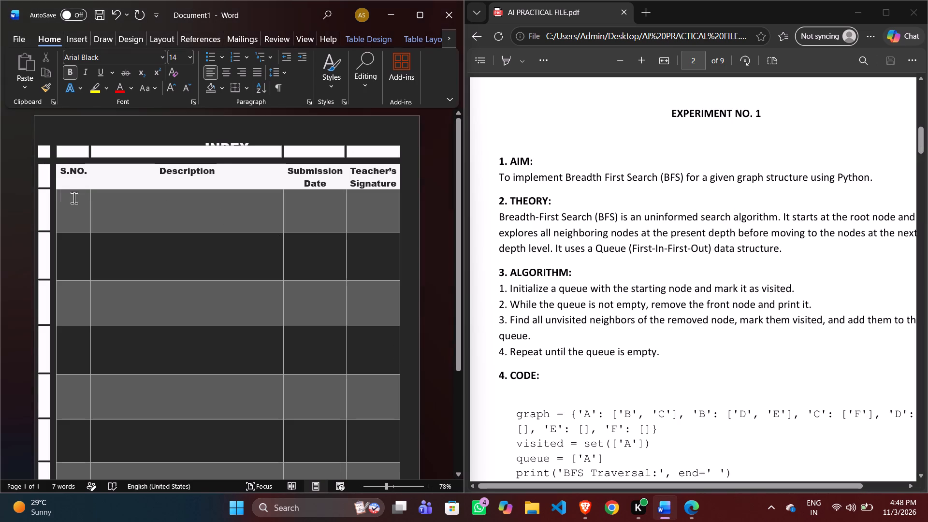
{"action": "left_click", "coordinate": [67, 172]}
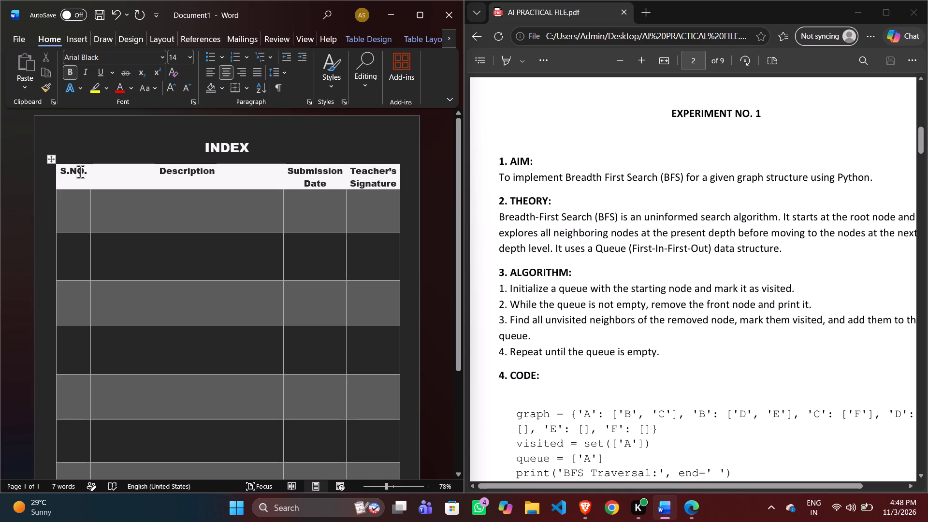
{"action": "key", "text": "BackSpace"}
{"action": "type", "text": "Ex"}
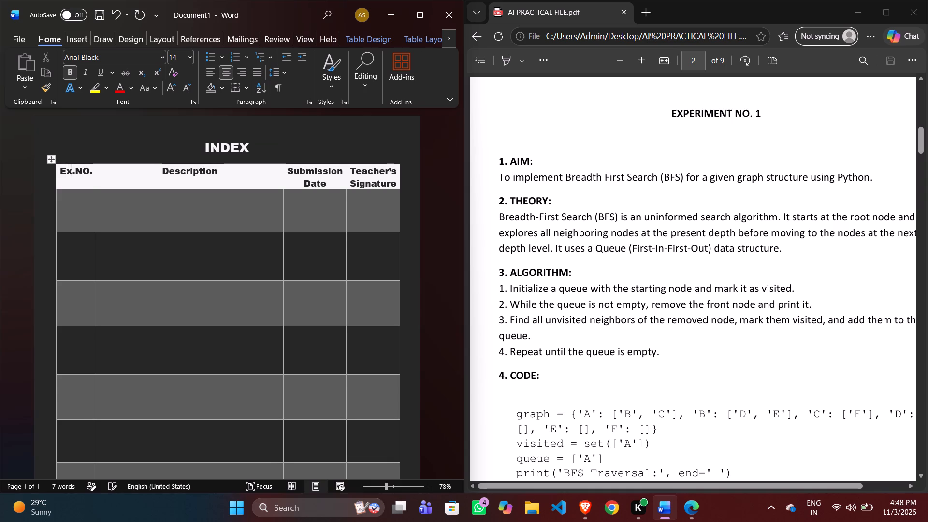
{"action": "key", "text": "p"}
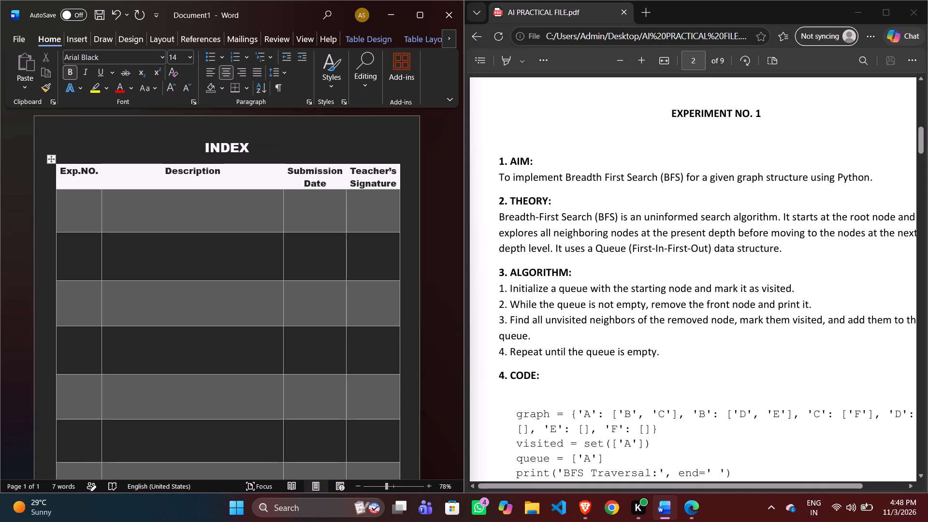
{"action": "left_click", "coordinate": [93, 168]}
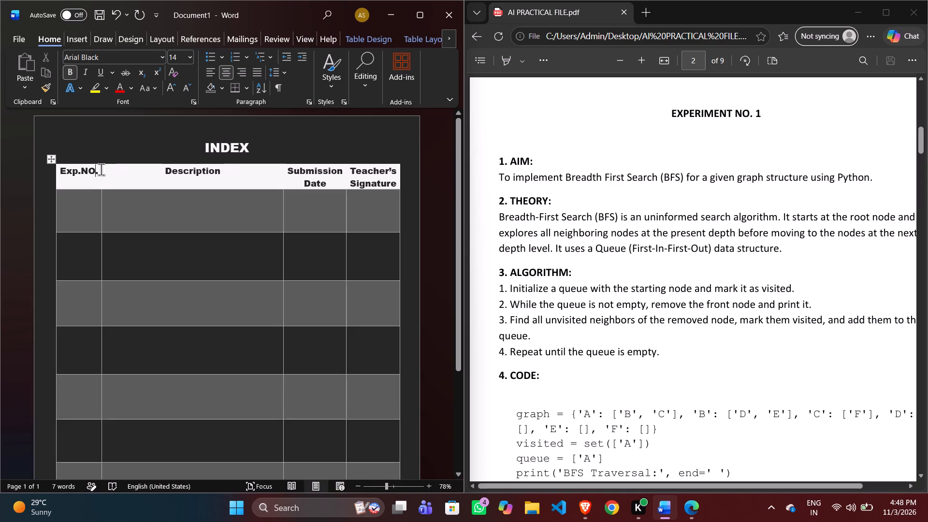
{"action": "key", "text": "BackSpace"}
{"action": "key", "text": "o"}
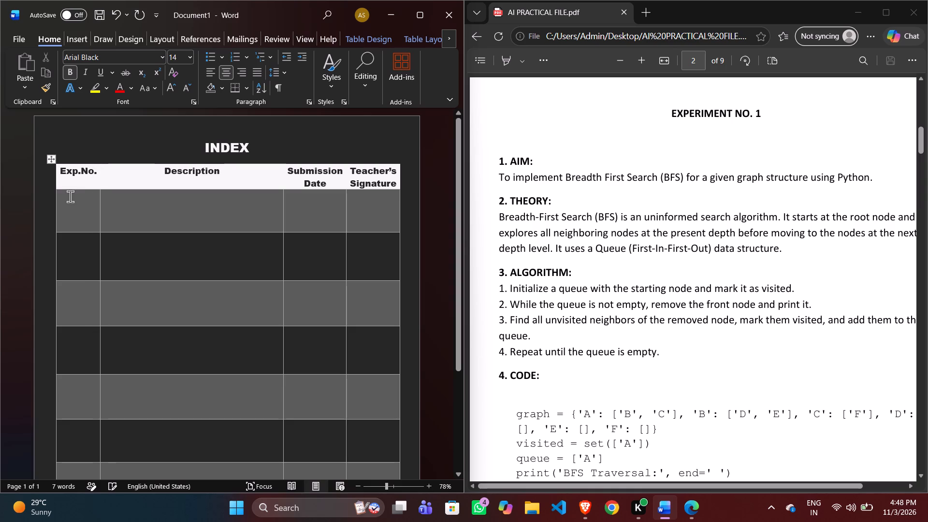
Split the first column header over two lines, with Exp. above No.
{"action": "left_click", "coordinate": [66, 205]}
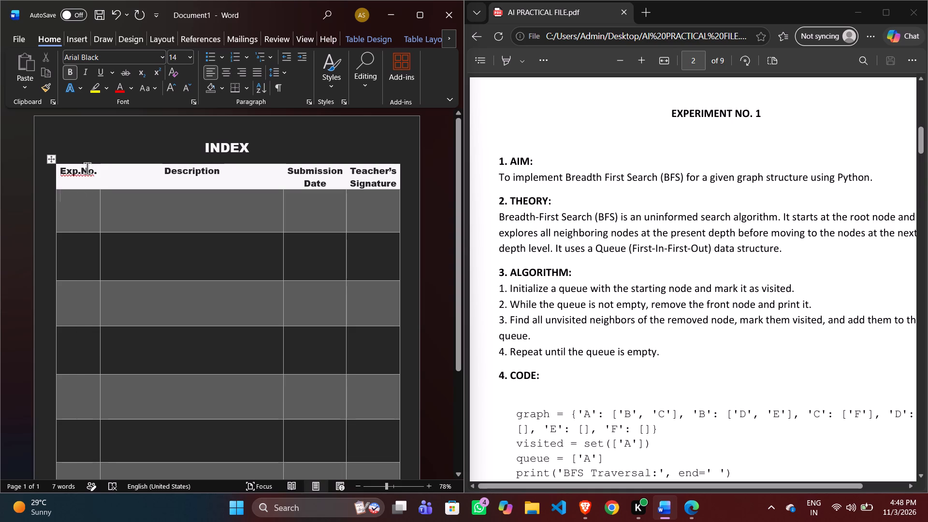
{"action": "left_click", "coordinate": [78, 173]}
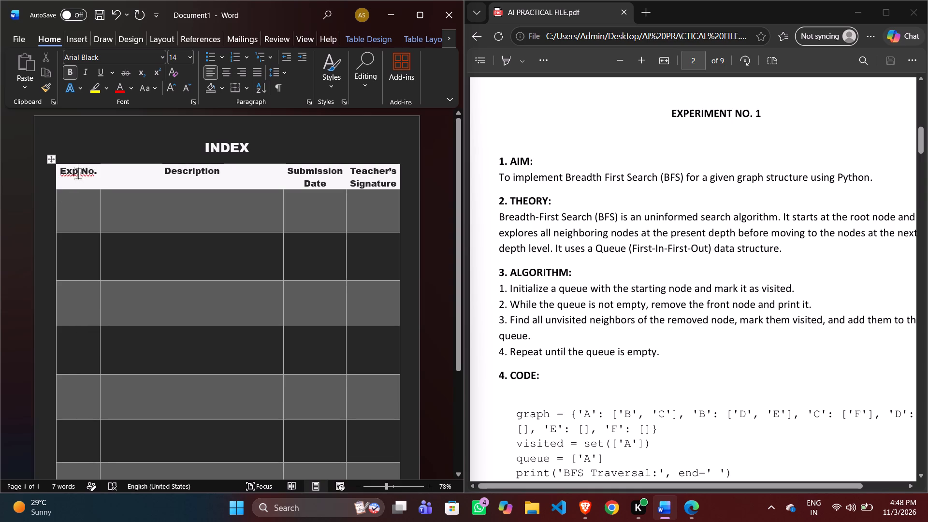
{"action": "left_click", "coordinate": [79, 173]}
{"action": "key", "text": "Return"}
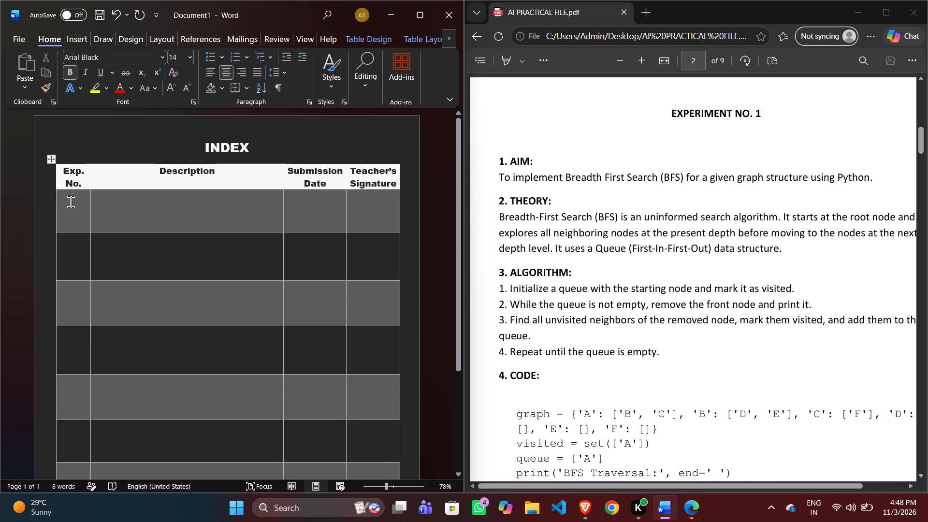
Enter 1 in the first blank Exp. No. cell of the index table and centre it.
{"action": "left_click", "coordinate": [71, 202]}
{"action": "double_click", "coordinate": [71, 202]}
{"action": "left_click_drag", "start_coordinate": [71, 202], "coordinate": [87, 228]}
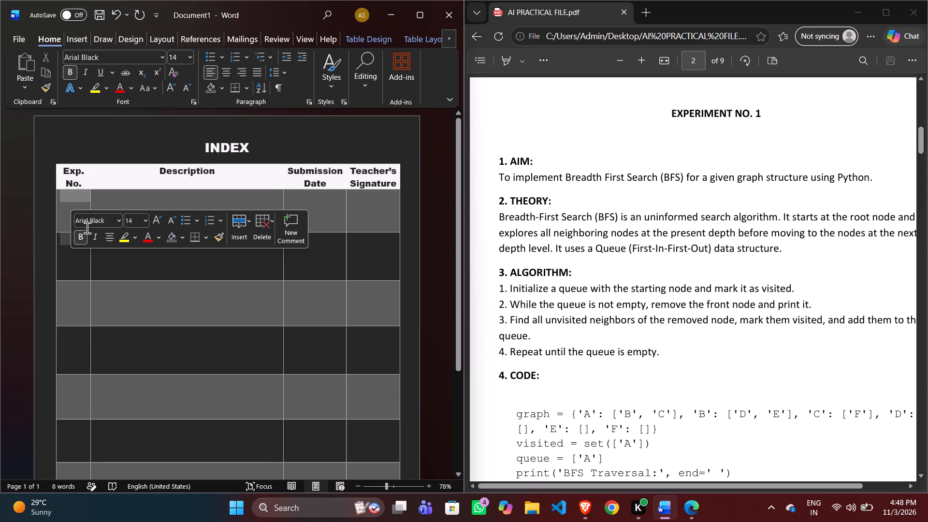
{"action": "left_click_drag", "start_coordinate": [87, 228], "coordinate": [76, 200]}
{"action": "left_click", "coordinate": [76, 200]}
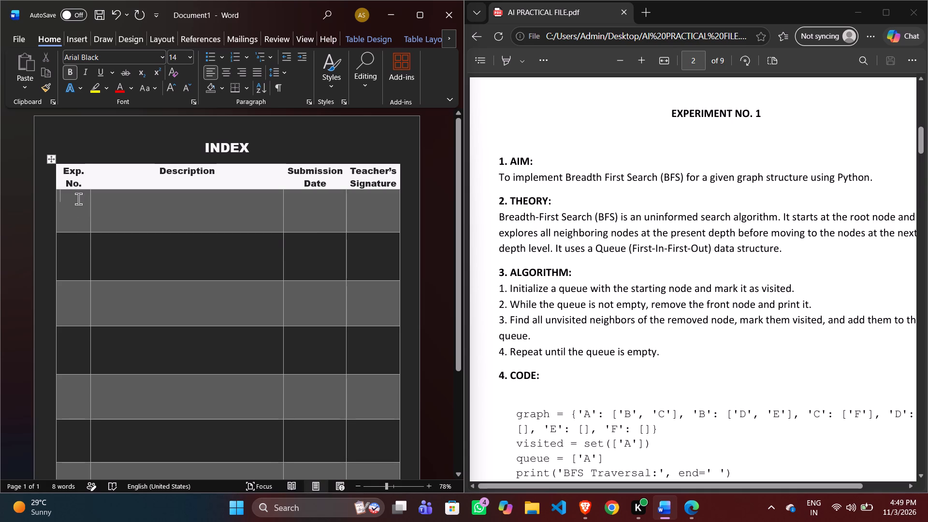
{"action": "key", "text": "shift+exclam"}
{"action": "key", "text": "BackSpace"}
{"action": "key", "text": "1"}
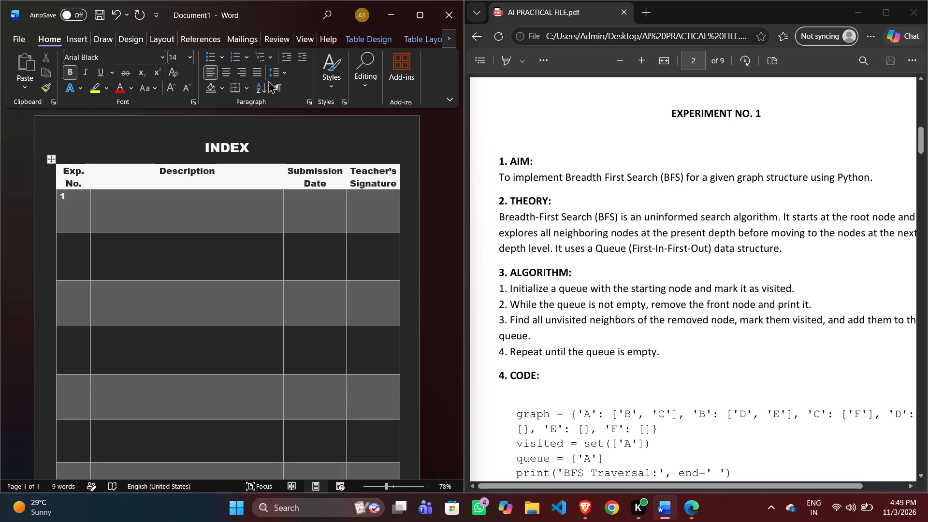
{"action": "left_click", "coordinate": [229, 73]}
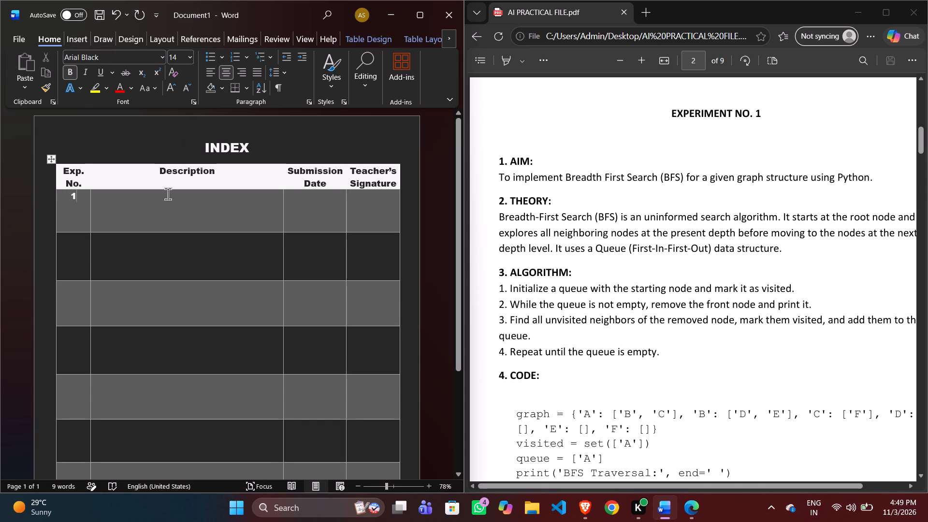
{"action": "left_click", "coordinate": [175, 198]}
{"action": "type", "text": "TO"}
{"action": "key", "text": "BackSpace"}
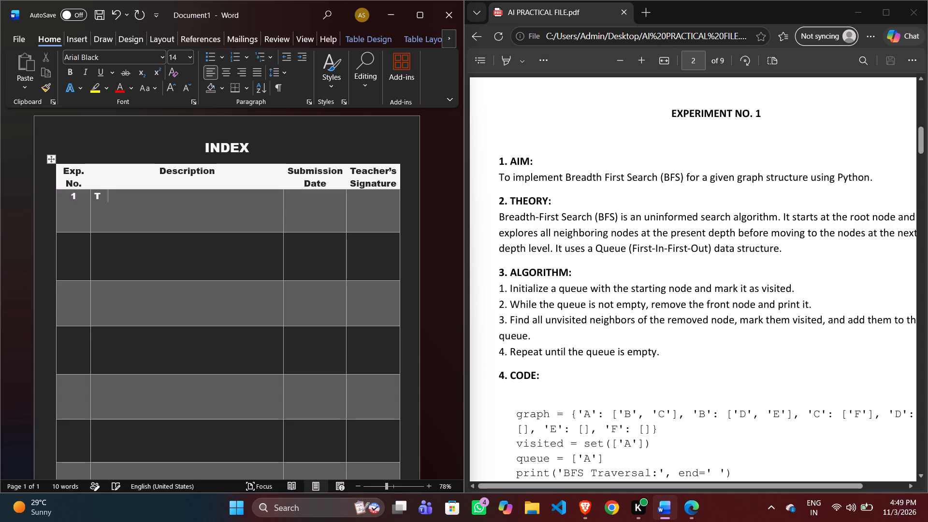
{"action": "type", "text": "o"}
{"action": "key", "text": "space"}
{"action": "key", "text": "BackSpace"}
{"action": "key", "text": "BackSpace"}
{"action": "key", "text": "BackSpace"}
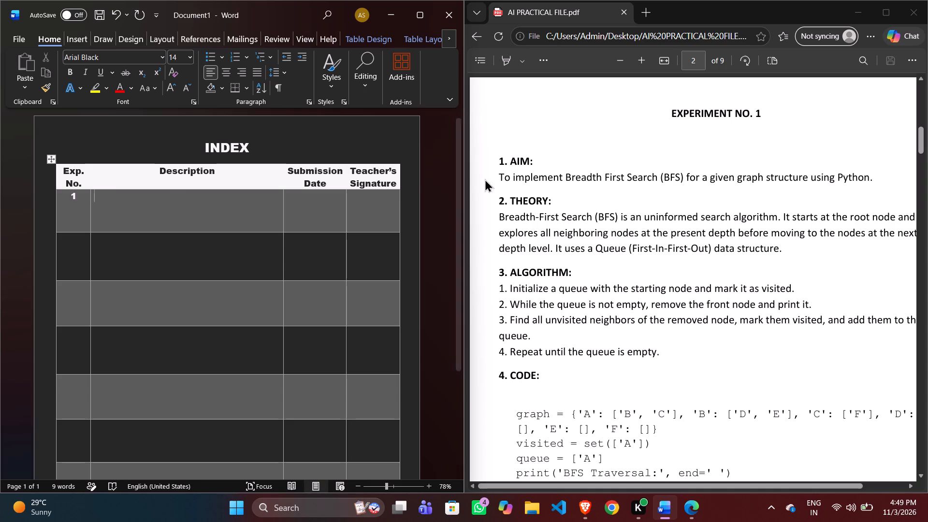
Copy the Experiment No. 1 aim sentence from the PDF in Edge into row 1's Description cell in Word.
{"action": "left_click_drag", "start_coordinate": [499, 176], "coordinate": [882, 167]}
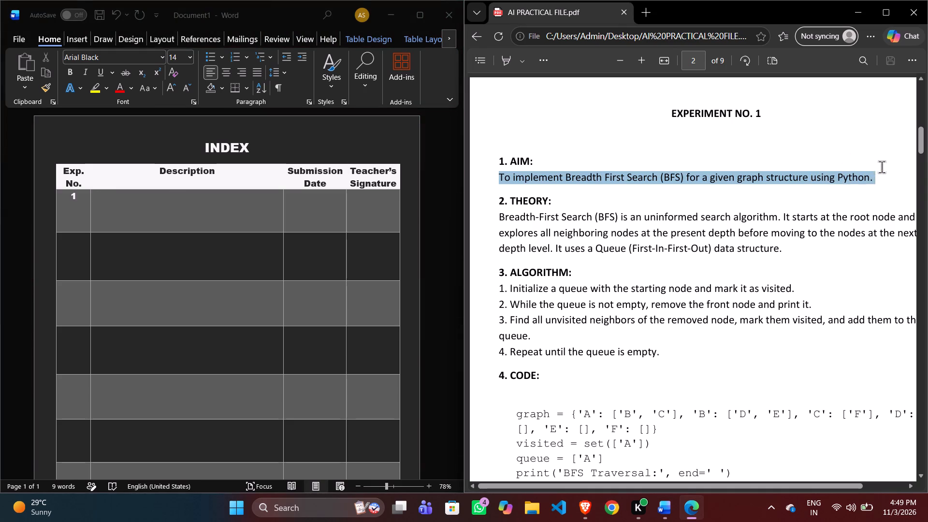
{"action": "left_click_drag", "start_coordinate": [882, 167], "coordinate": [874, 181]}
{"action": "key", "text": "ctrl+c"}
{"action": "left_click", "coordinate": [219, 197]}
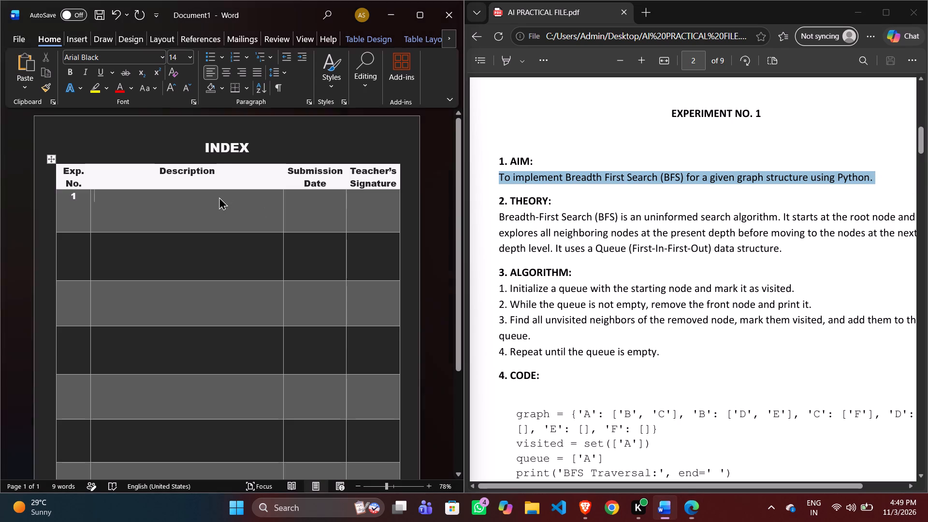
{"action": "key", "text": "ctrl+v"}
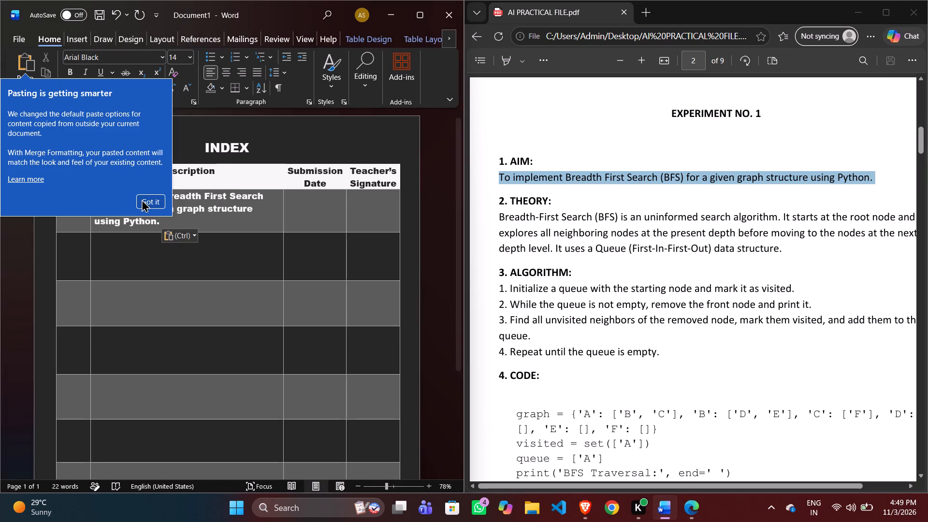
{"action": "left_click", "coordinate": [142, 199]}
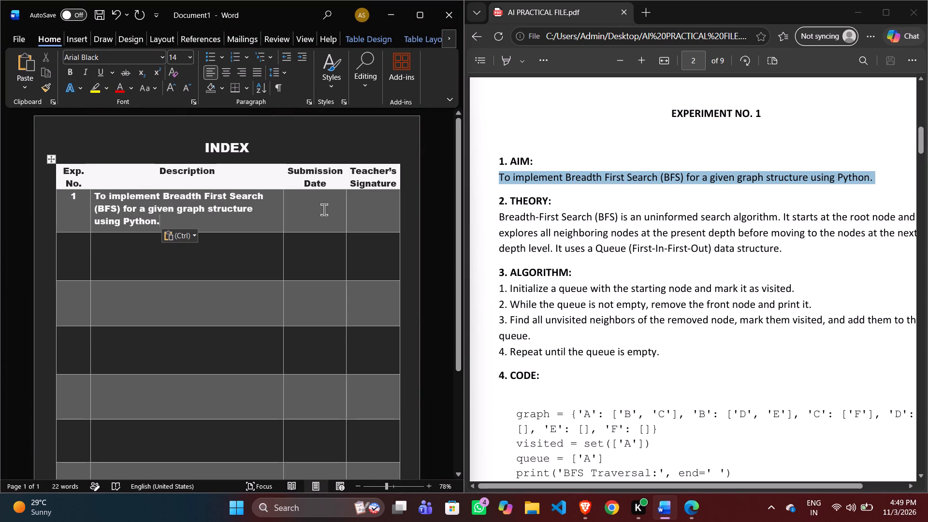
Copy the Experiment No. 2 aim sentence on Depth First Search from the PDF into the second row's Description cell in Word.
{"action": "scroll", "coordinate": [332, 252], "scroll_direction": "down", "scroll_amount": 2}
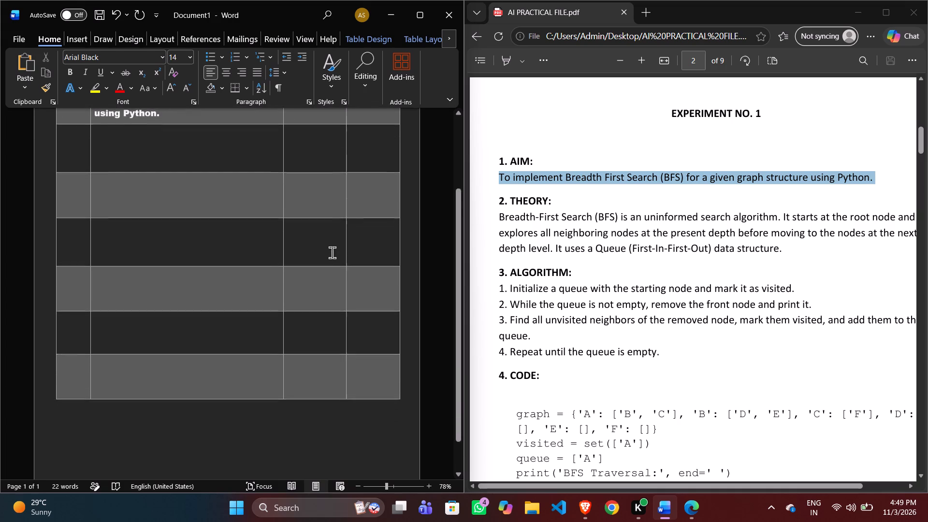
{"action": "scroll", "coordinate": [332, 252], "scroll_direction": "down", "scroll_amount": 1}
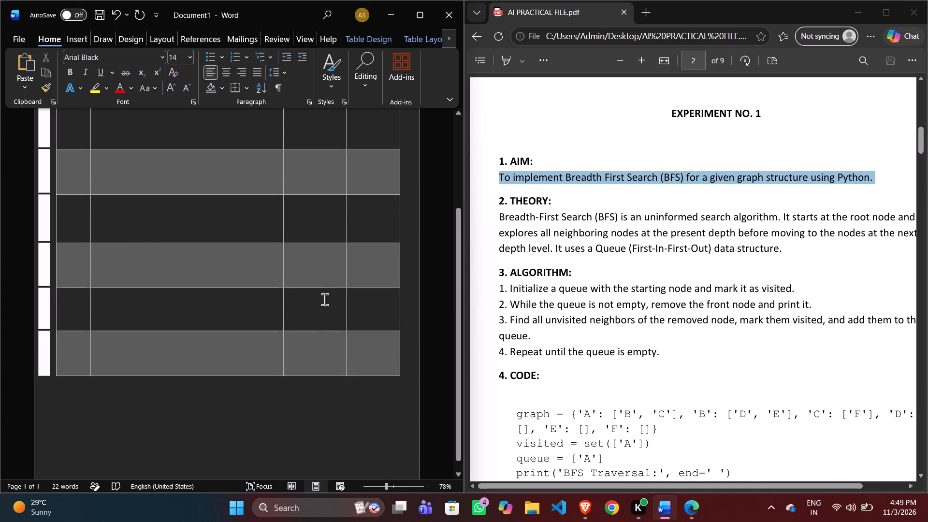
{"action": "scroll", "coordinate": [521, 254], "scroll_direction": "down", "scroll_amount": 5}
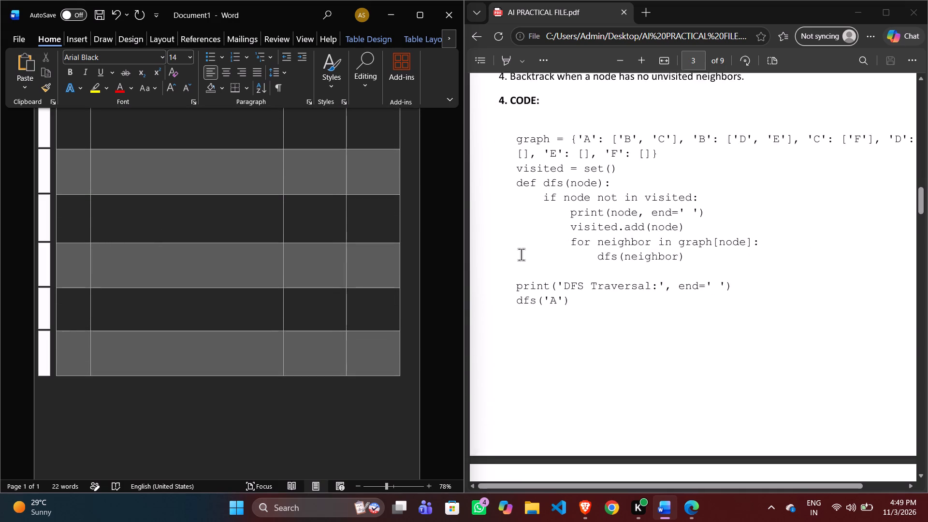
{"action": "scroll", "coordinate": [521, 254], "scroll_direction": "up", "scroll_amount": 2}
{"action": "scroll", "coordinate": [303, 305], "scroll_direction": "up", "scroll_amount": 1}
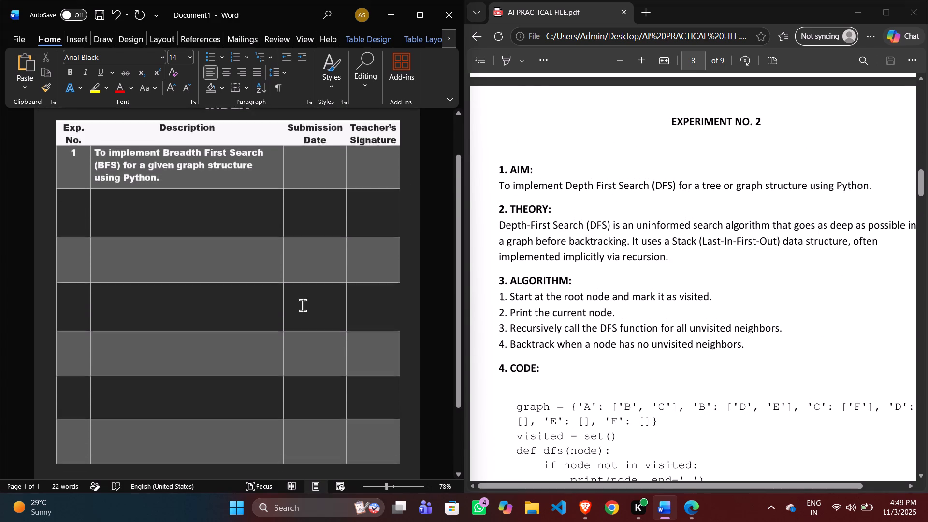
{"action": "scroll", "coordinate": [303, 305], "scroll_direction": "up", "scroll_amount": 1}
{"action": "left_click", "coordinate": [336, 272]}
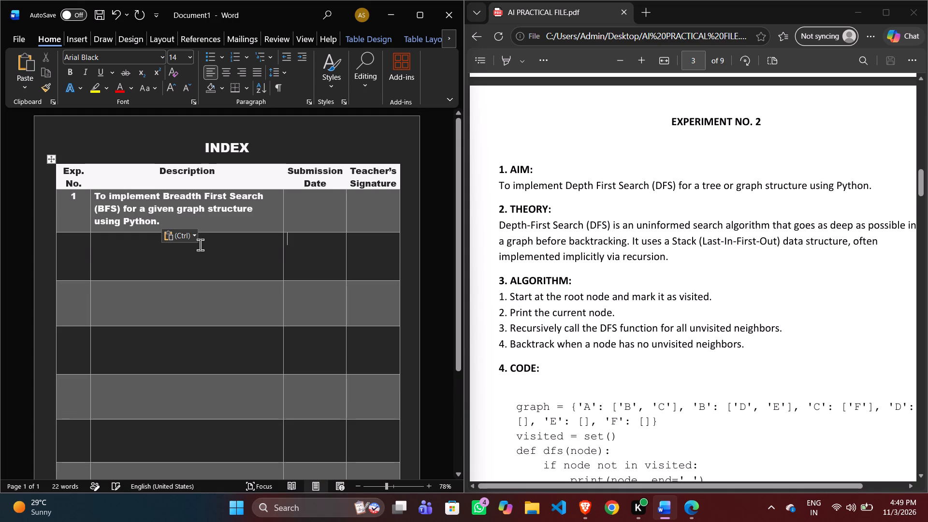
{"action": "left_click", "coordinate": [69, 250]}
{"action": "left_click_drag", "start_coordinate": [499, 166], "coordinate": [543, 166]}
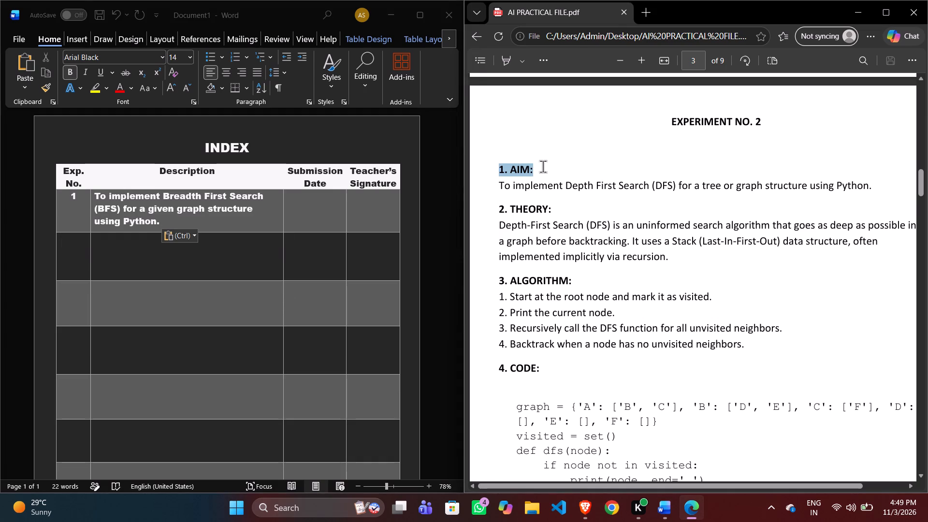
{"action": "left_click_drag", "start_coordinate": [543, 166], "coordinate": [541, 167]}
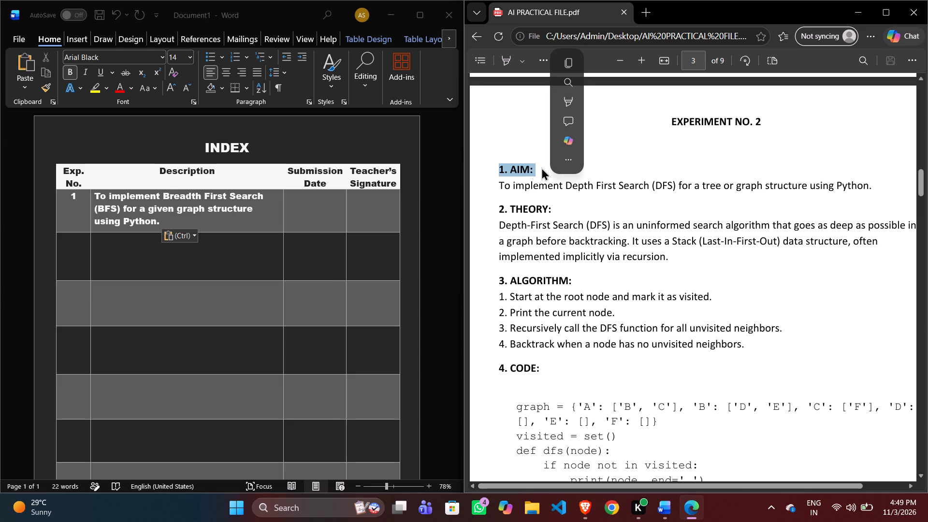
{"action": "left_click", "coordinate": [536, 130]}
{"action": "left_click_drag", "start_coordinate": [757, 120], "coordinate": [767, 123]}
{"action": "left_click_drag", "start_coordinate": [640, 158], "coordinate": [495, 188]}
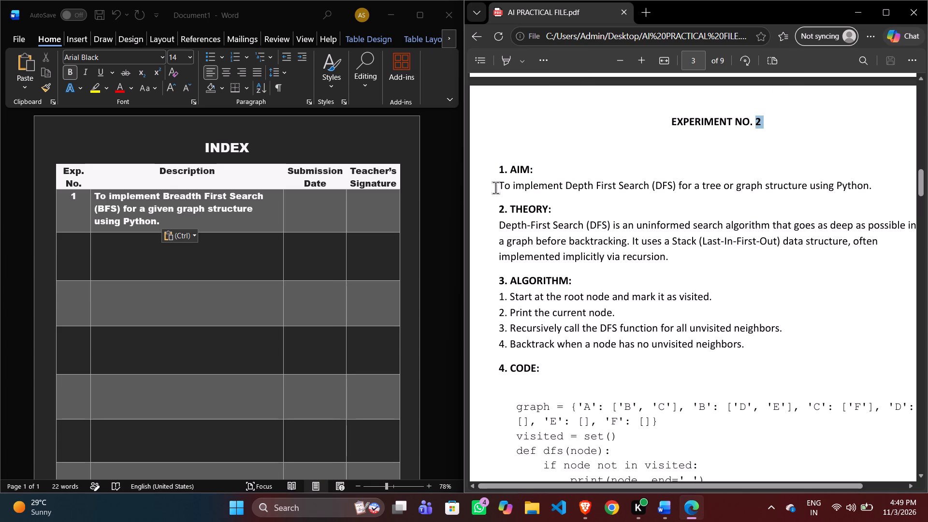
{"action": "left_click_drag", "start_coordinate": [495, 188], "coordinate": [501, 184]}
{"action": "left_click_drag", "start_coordinate": [501, 184], "coordinate": [834, 180]}
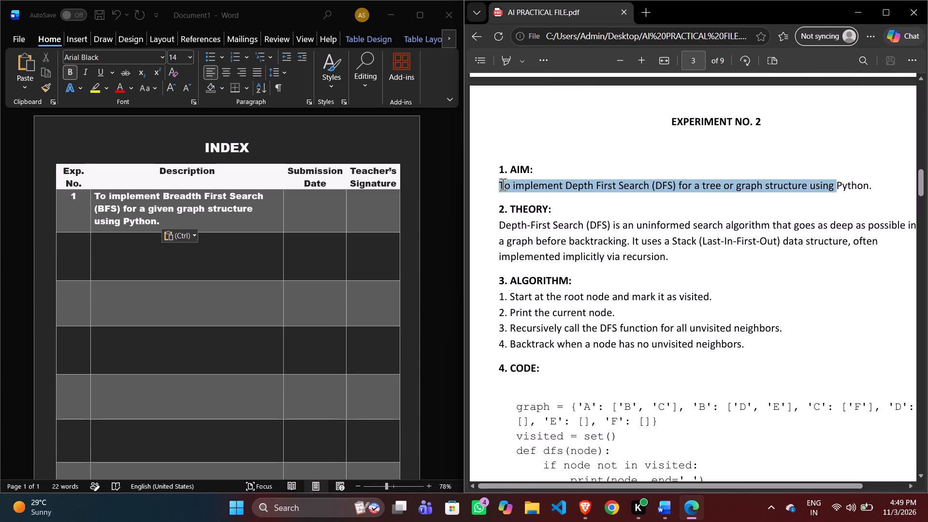
{"action": "left_click_drag", "start_coordinate": [503, 184], "coordinate": [747, 200]}
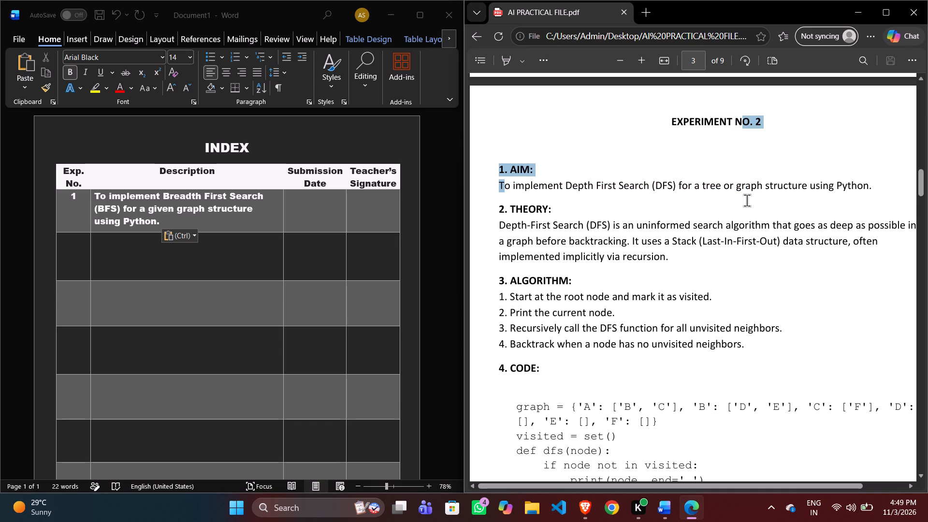
{"action": "left_click_drag", "start_coordinate": [747, 200], "coordinate": [868, 186]}
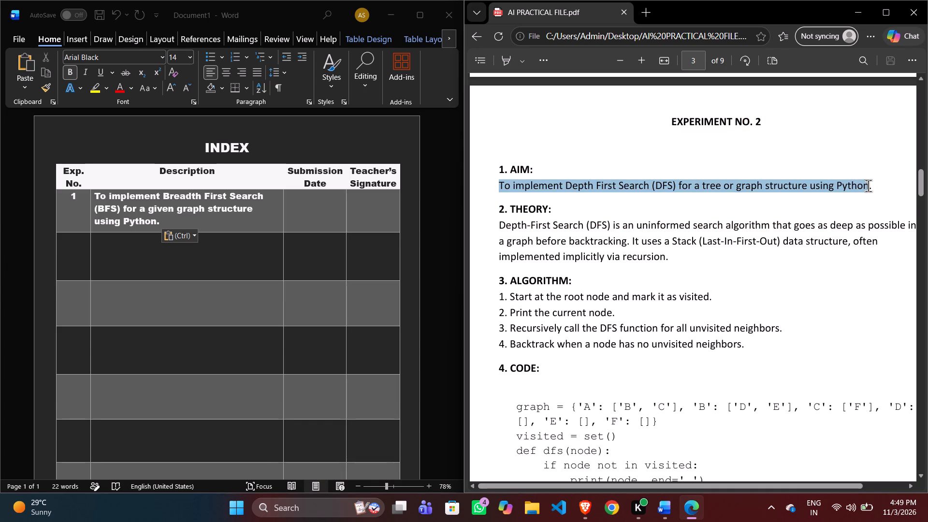
{"action": "left_click_drag", "start_coordinate": [868, 186], "coordinate": [875, 188]}
{"action": "key", "text": "ctrl+c"}
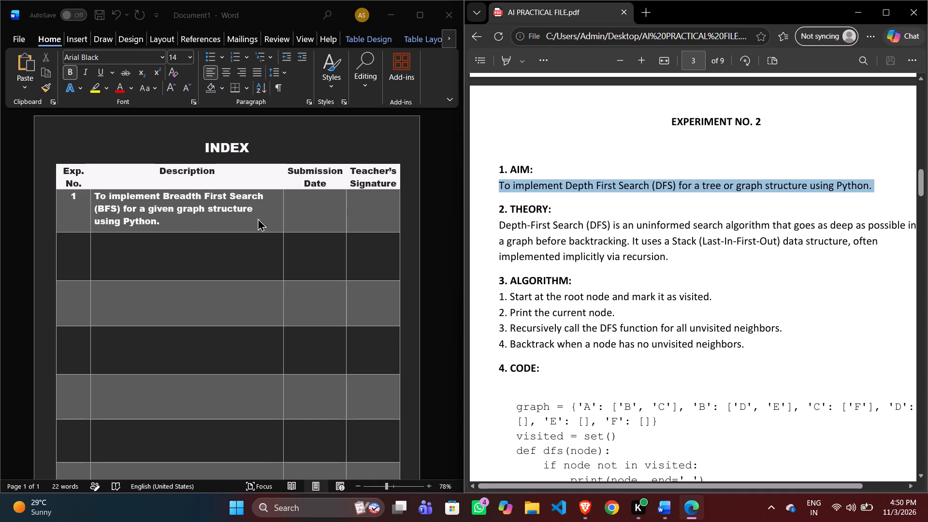
{"action": "double_click", "coordinate": [188, 239]}
{"action": "left_click", "coordinate": [188, 239]}
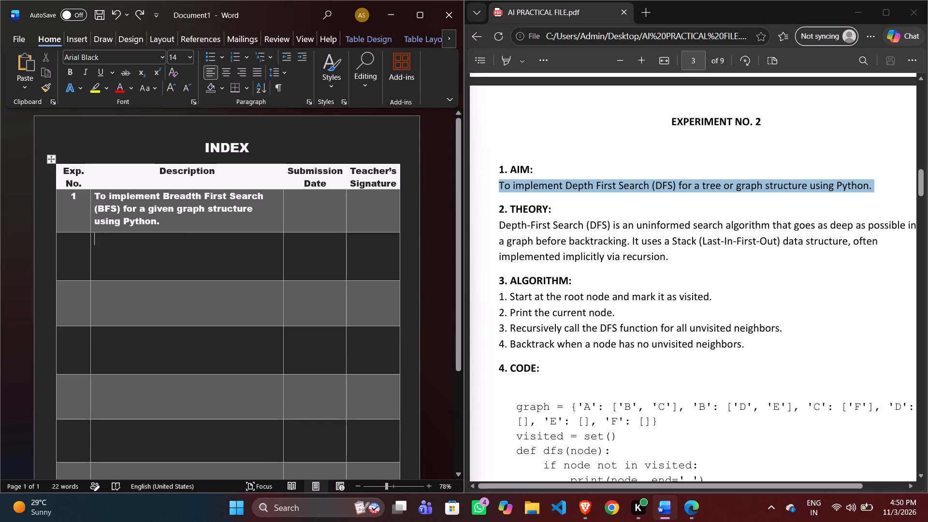
{"action": "key", "text": "ctrl+v"}
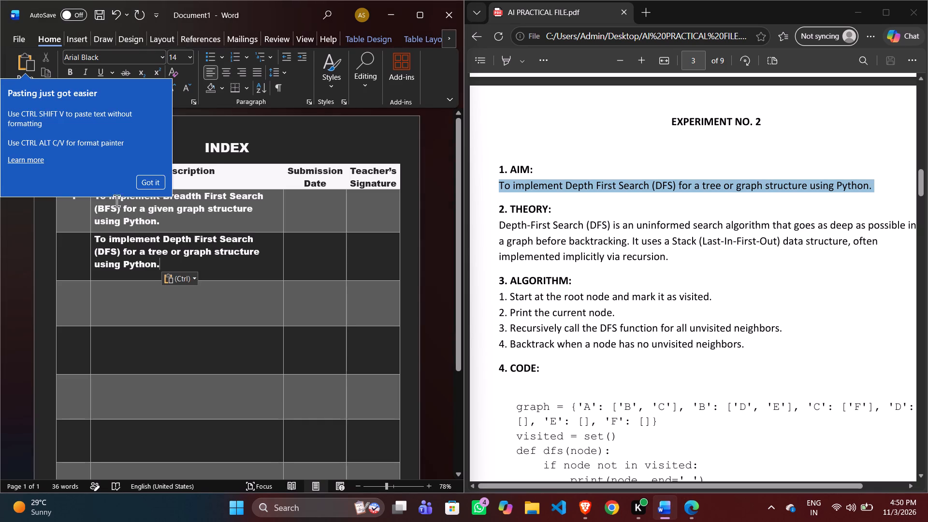
{"action": "left_click", "coordinate": [154, 181]}
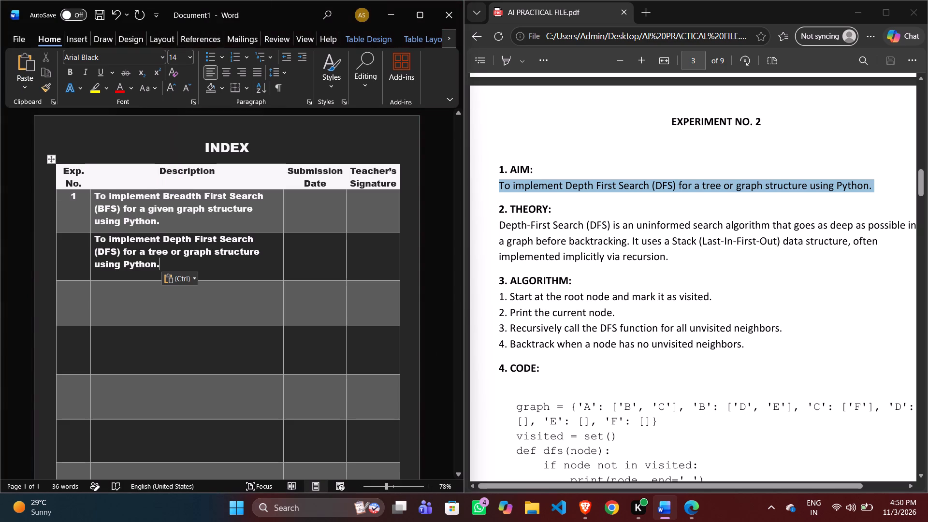
Enter 2 in the Exp. No. cell beside the Depth First Search description and centre it.
{"action": "left_click", "coordinate": [69, 237]}
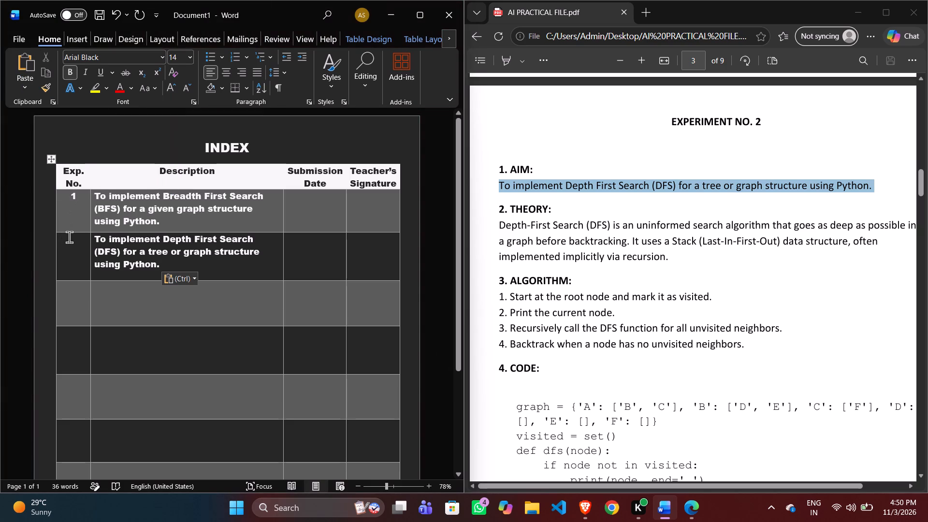
{"action": "key", "text": "2"}
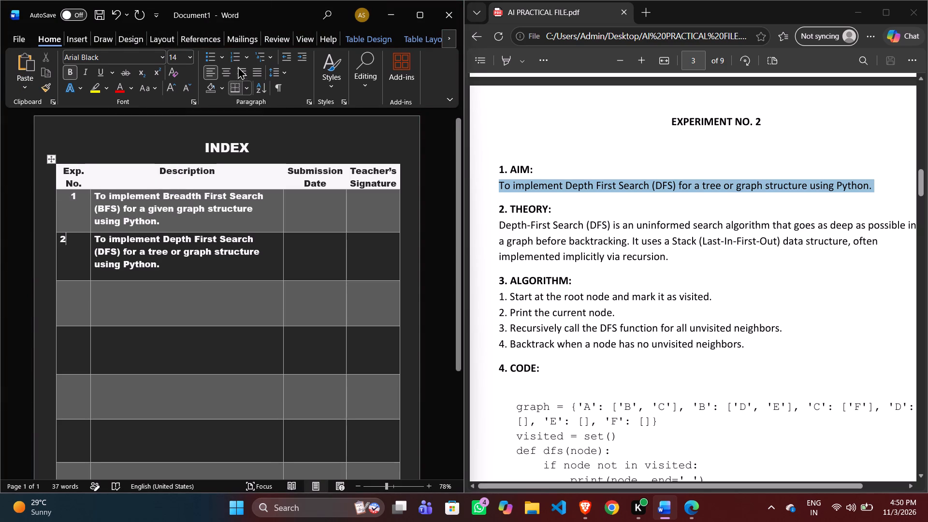
{"action": "left_click", "coordinate": [226, 69]}
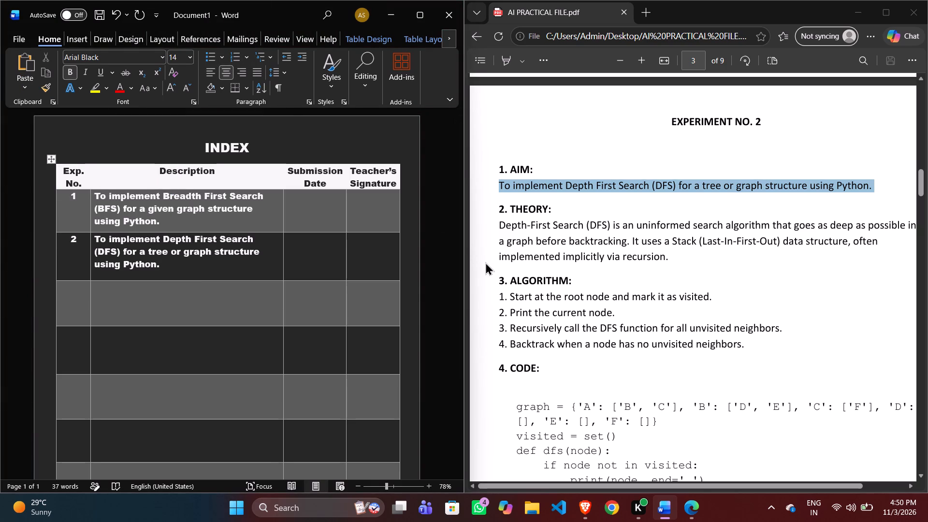
Copy the Experiment No. 3 aim sentence on the Hill Climbing Algorithm from the PDF in Edge into the third row's Description cell in Word.
{"action": "left_click", "coordinate": [675, 211]}
{"action": "scroll", "coordinate": [675, 211], "scroll_direction": "down", "scroll_amount": 2}
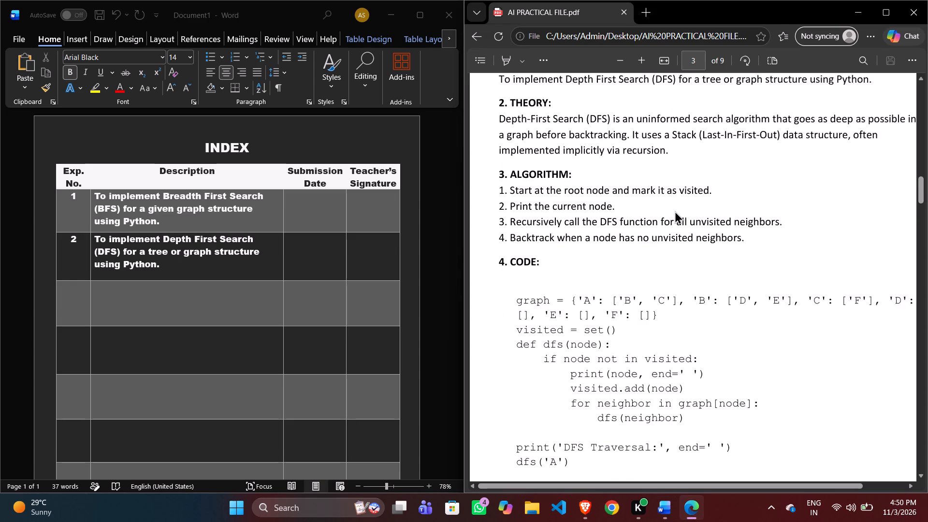
{"action": "scroll", "coordinate": [675, 211], "scroll_direction": "down", "scroll_amount": 4}
{"action": "scroll", "coordinate": [675, 211], "scroll_direction": "up", "scroll_amount": 1}
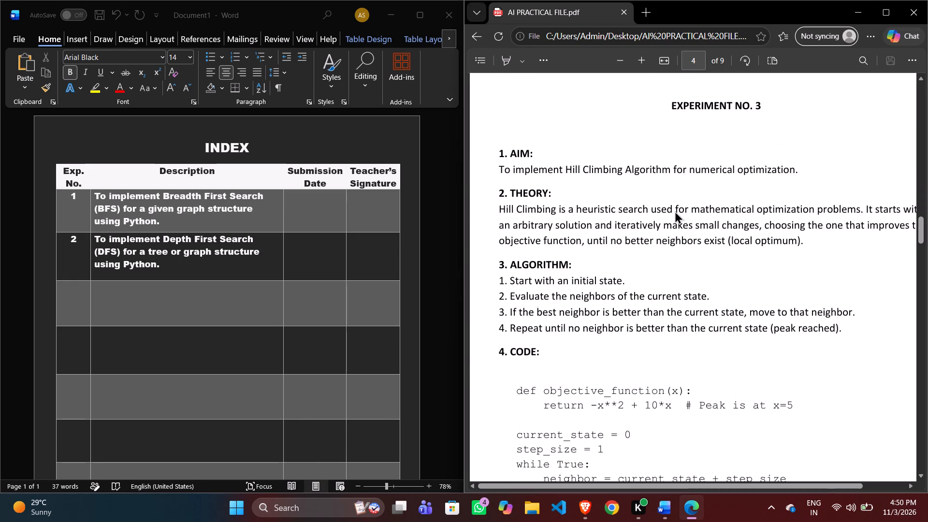
{"action": "scroll", "coordinate": [675, 211], "scroll_direction": "up", "scroll_amount": 1}
{"action": "left_click_drag", "start_coordinate": [500, 173], "coordinate": [807, 169]}
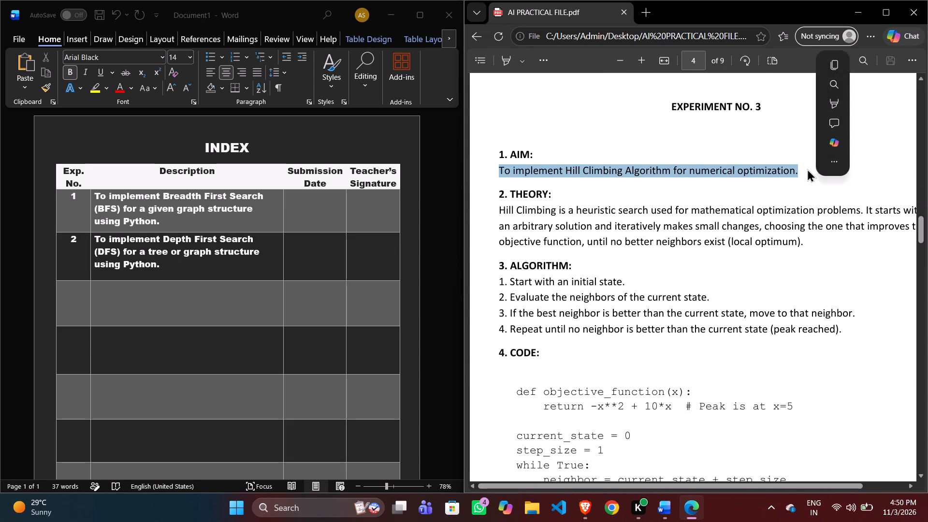
{"action": "key", "text": "ctrl+c"}
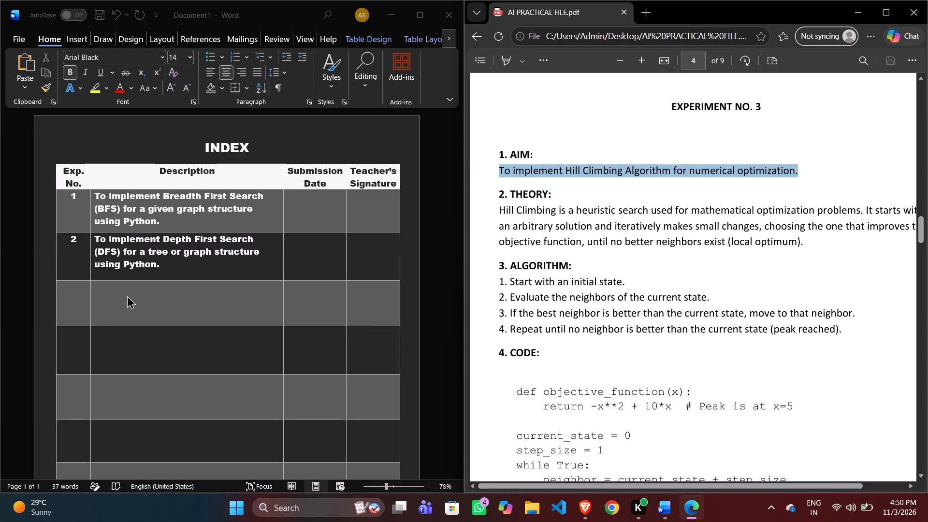
{"action": "double_click", "coordinate": [127, 295]}
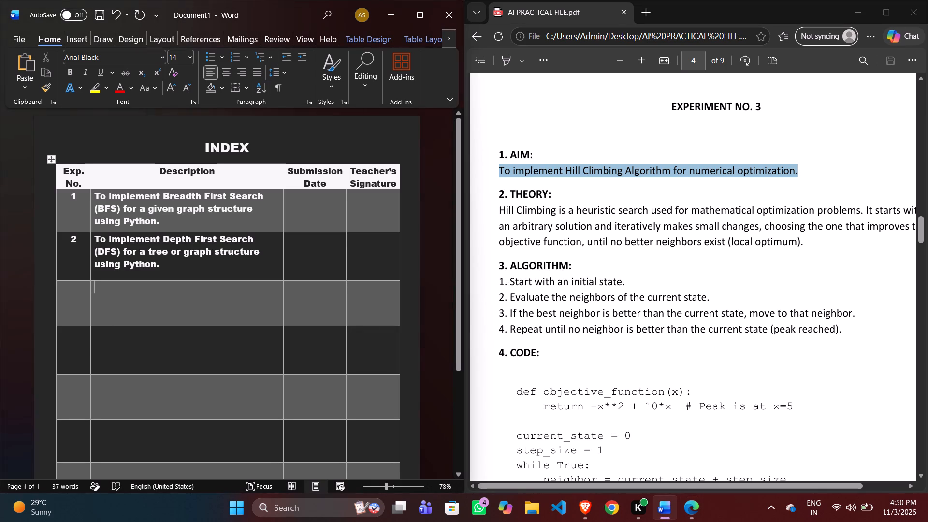
{"action": "key", "text": "ctrl+v"}
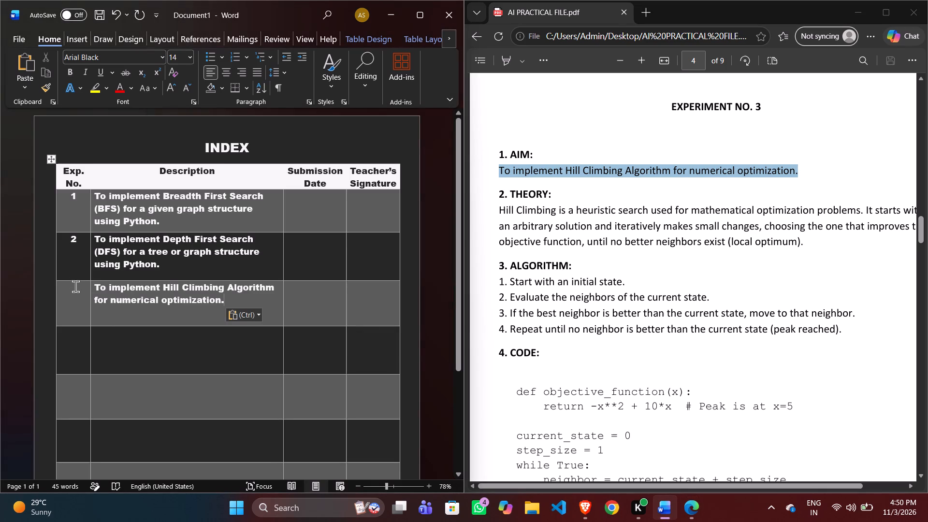
Enter 3 in the Exp. No. cell beside the Hill Climbing description and centre it.
{"action": "left_click", "coordinate": [75, 286]}
{"action": "key", "text": "3"}
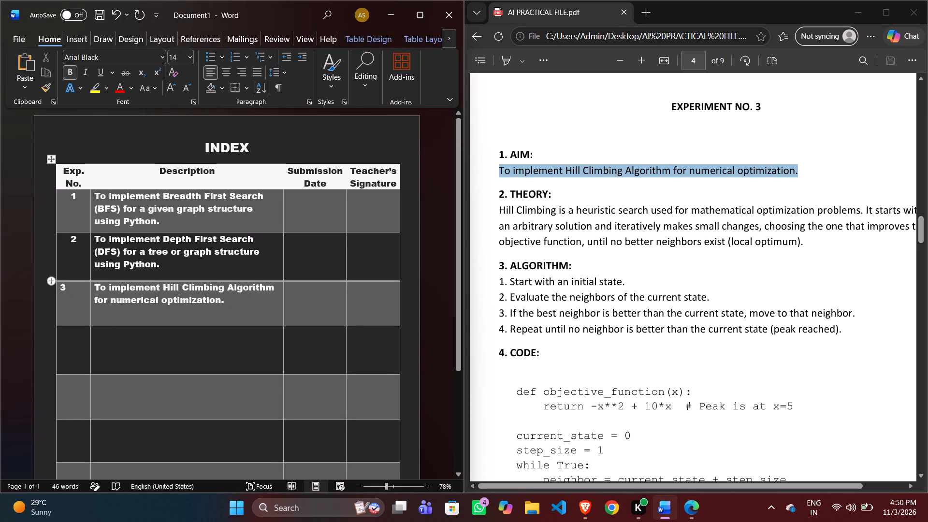
{"action": "left_click", "coordinate": [223, 69]}
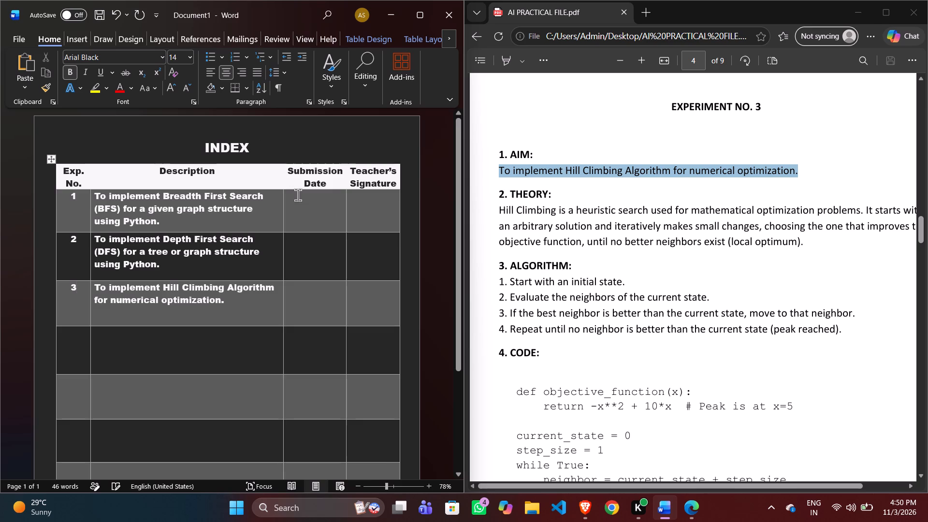
Copy the Experiment No. 4 aim sentence on the Water Jug Problem from the PDF in Edge into the fourth row's Description cell in Word.
{"action": "scroll", "coordinate": [555, 276], "scroll_direction": "down", "scroll_amount": 5}
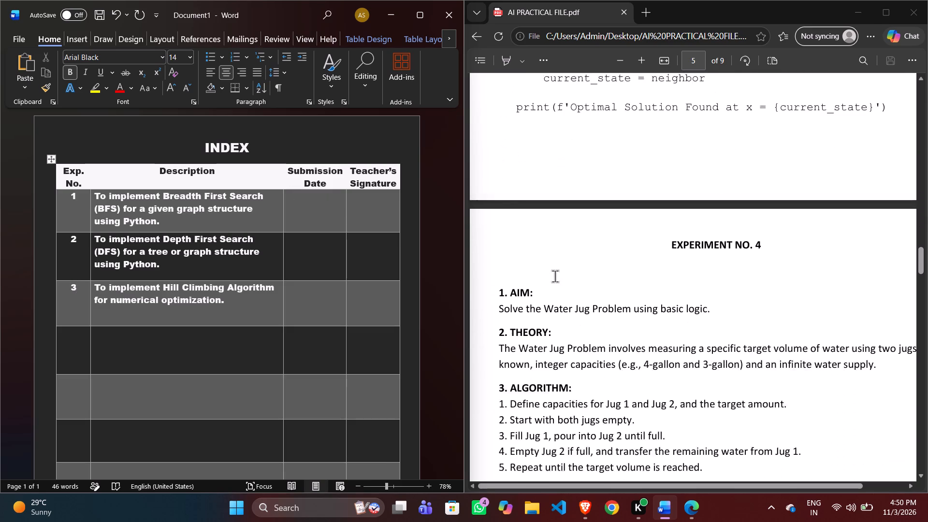
{"action": "scroll", "coordinate": [555, 276], "scroll_direction": "down", "scroll_amount": 1}
{"action": "left_click_drag", "start_coordinate": [498, 212], "coordinate": [721, 210]}
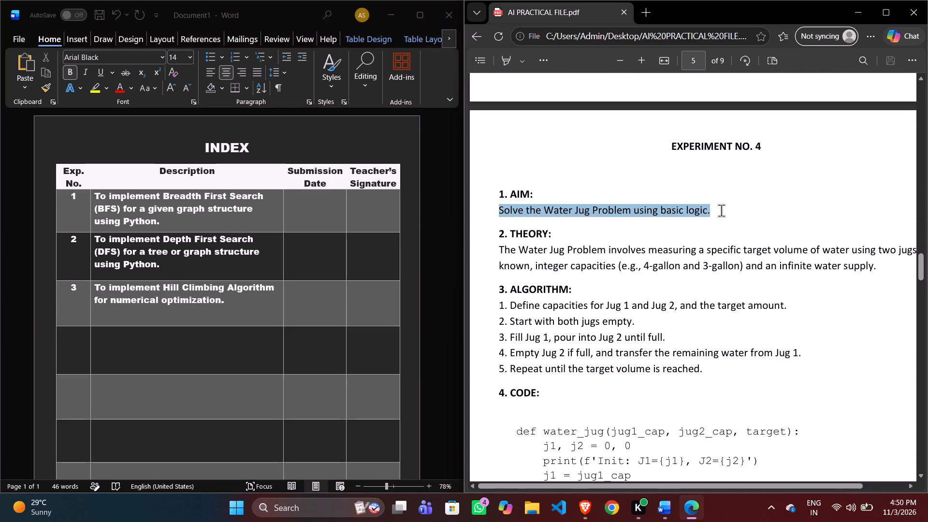
{"action": "left_click_drag", "start_coordinate": [721, 210], "coordinate": [721, 211]}
{"action": "key", "text": "ctrl+c"}
{"action": "double_click", "coordinate": [181, 336]}
{"action": "left_click", "coordinate": [181, 336]}
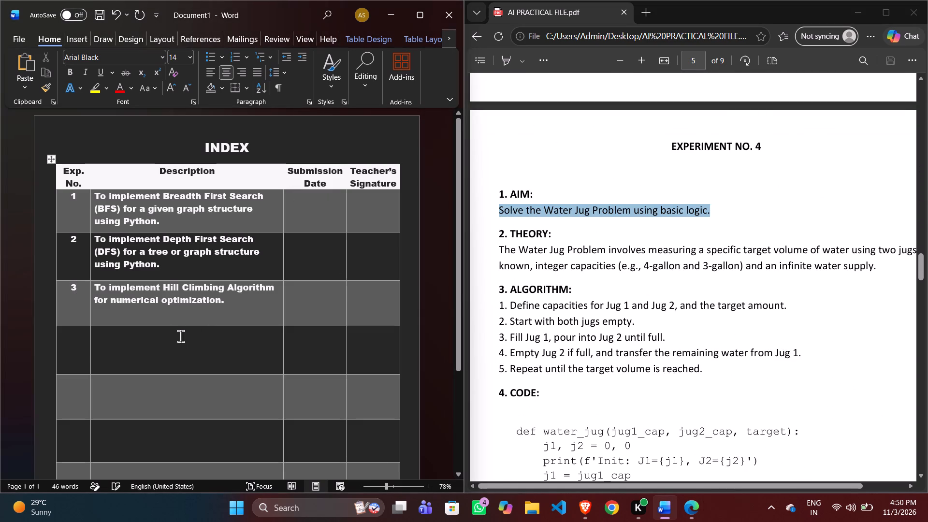
{"action": "key", "text": "ctrl+v"}
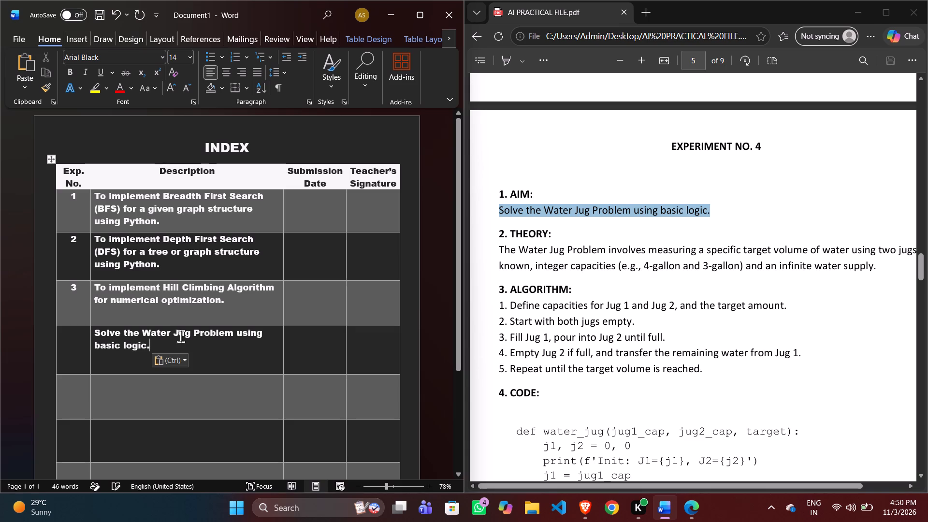
Enter 4 in the Exp. No. cell beside the Water Jug Problem description and centre it.
{"action": "left_click", "coordinate": [81, 333]}
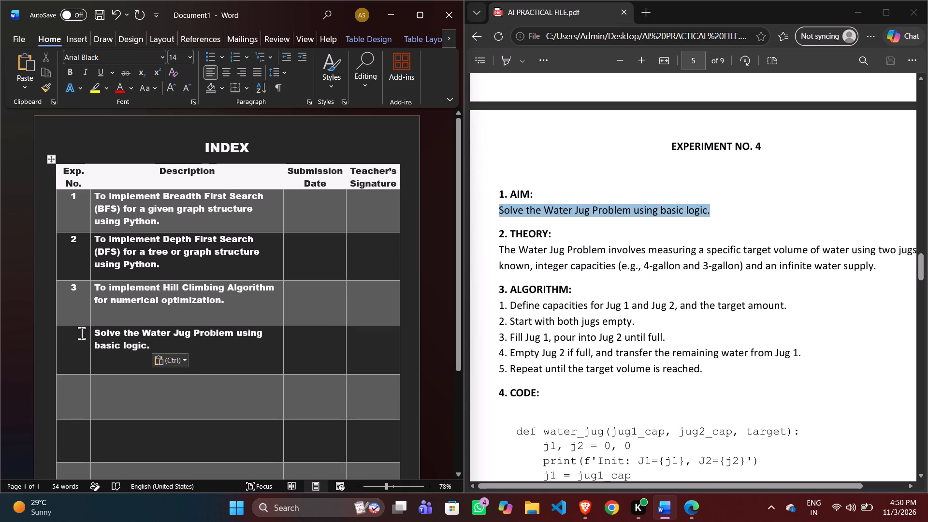
{"action": "left_click", "coordinate": [81, 333]}
{"action": "key", "text": "4"}
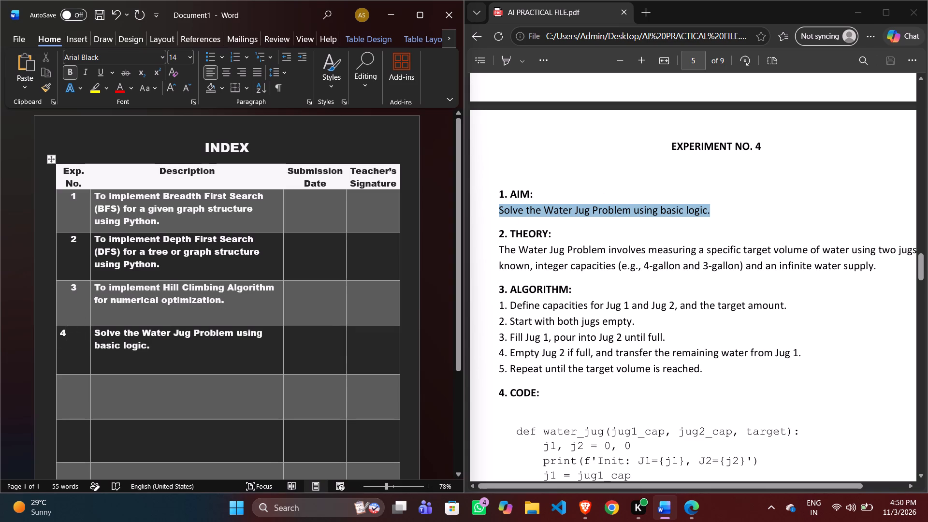
{"action": "left_click", "coordinate": [231, 74]}
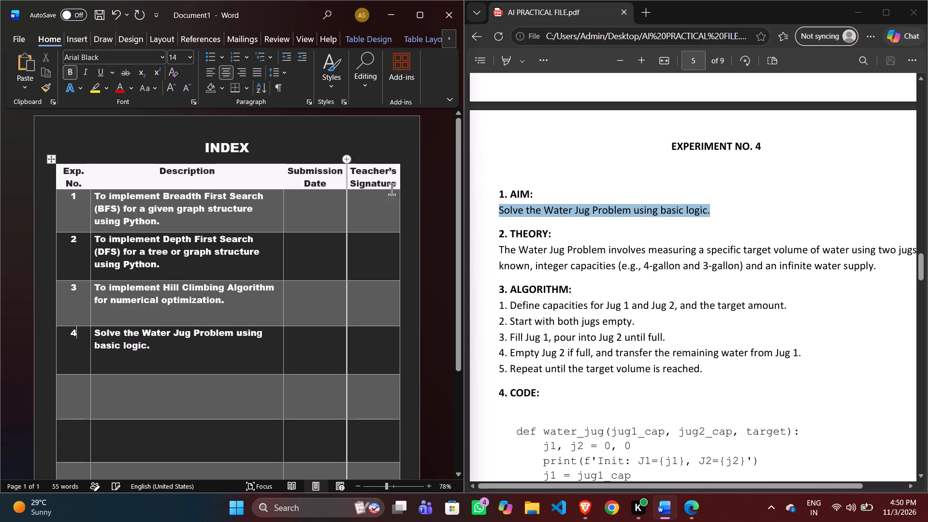
Copy the Experiment No. 5 aim on Prolog family relationships from the PDF in Edge into the fifth row's Description cell in Word, once only.
{"action": "scroll", "coordinate": [640, 240], "scroll_direction": "down", "scroll_amount": 6}
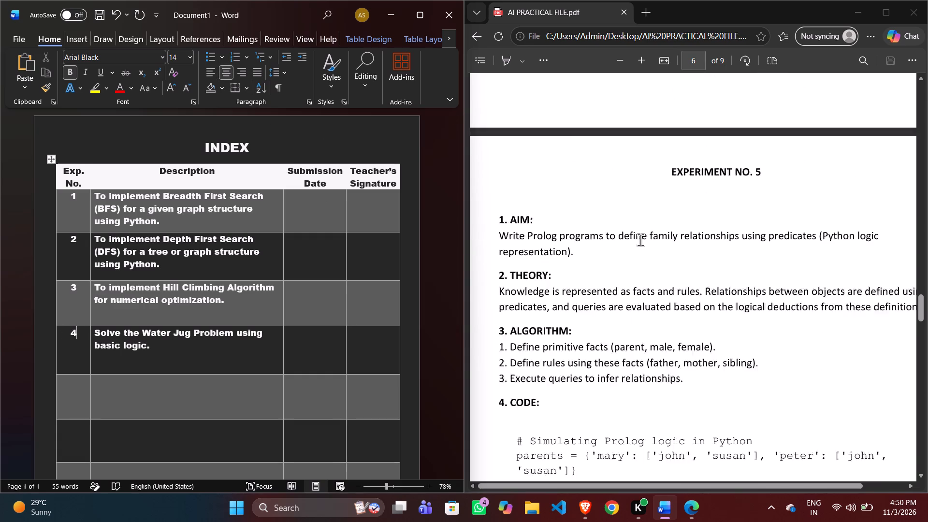
{"action": "scroll", "coordinate": [640, 240], "scroll_direction": "down", "scroll_amount": 1}
{"action": "left_click_drag", "start_coordinate": [497, 155], "coordinate": [575, 176]}
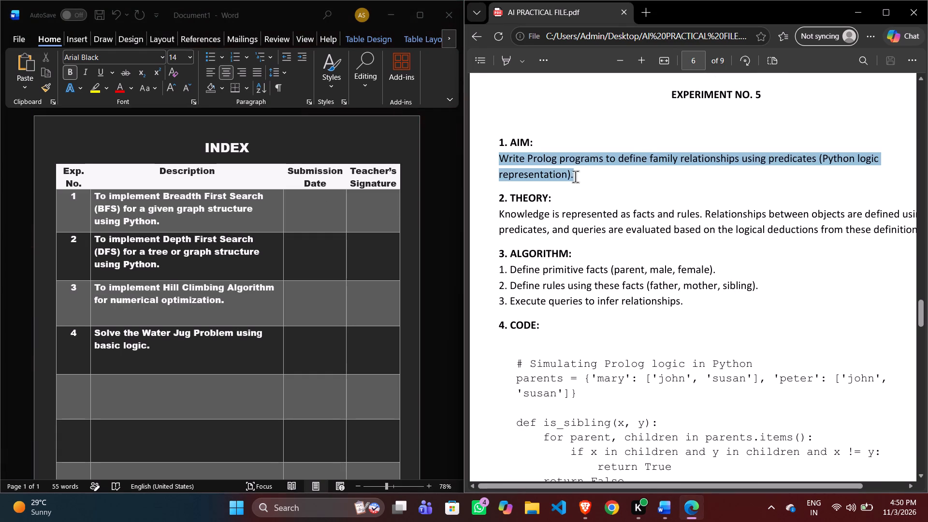
{"action": "left_click_drag", "start_coordinate": [575, 176], "coordinate": [580, 177]}
{"action": "key", "text": "ctrl+c"}
{"action": "double_click", "coordinate": [140, 382]}
{"action": "left_click", "coordinate": [140, 382]}
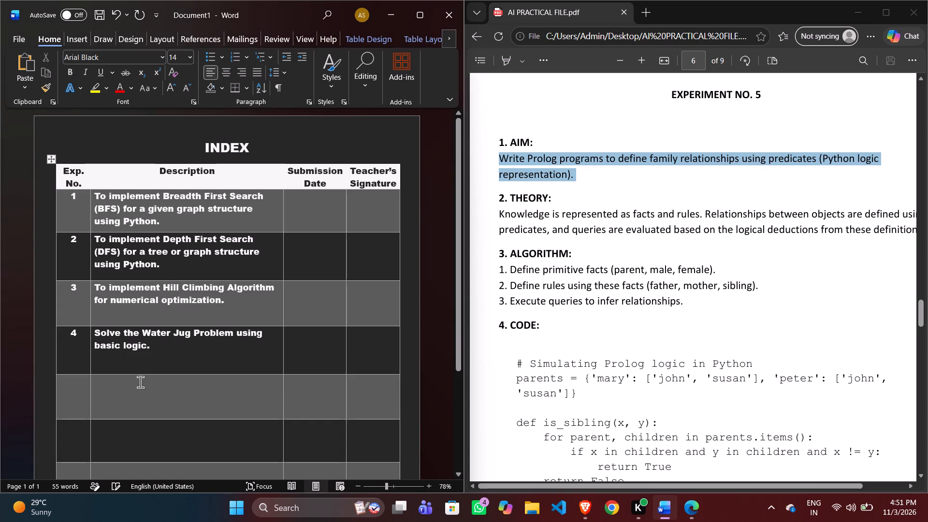
{"action": "key", "text": "ctrl+v"}
{"action": "key", "text": "ctrl+v"}
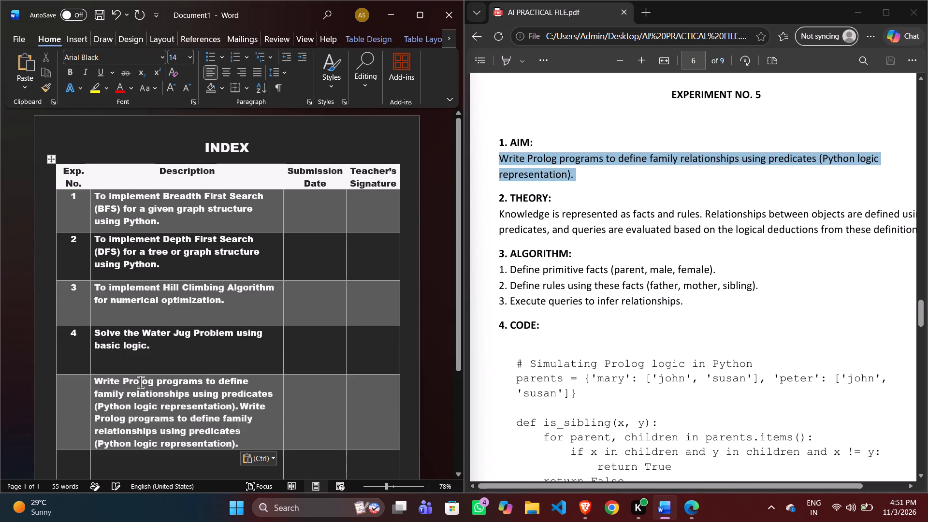
{"action": "key", "text": "ctrl+z"}
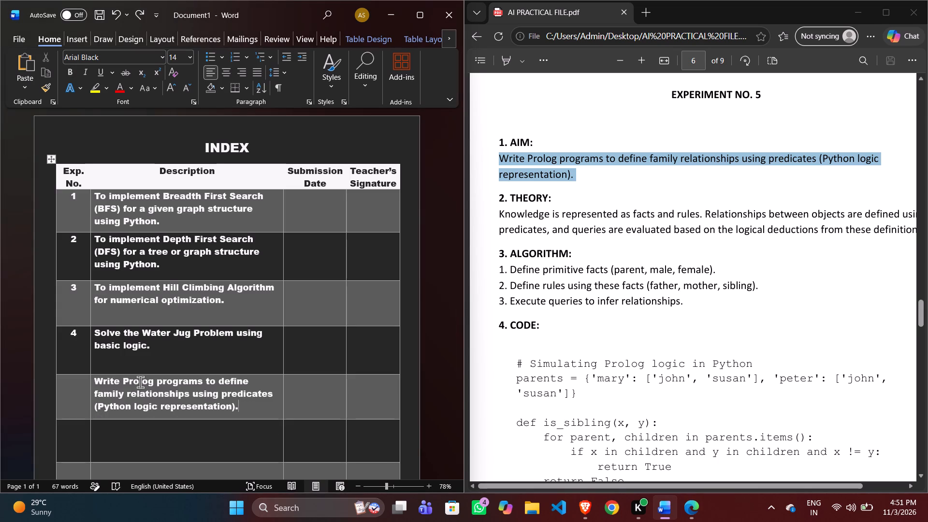
{"action": "key", "text": "ctrl+z"}
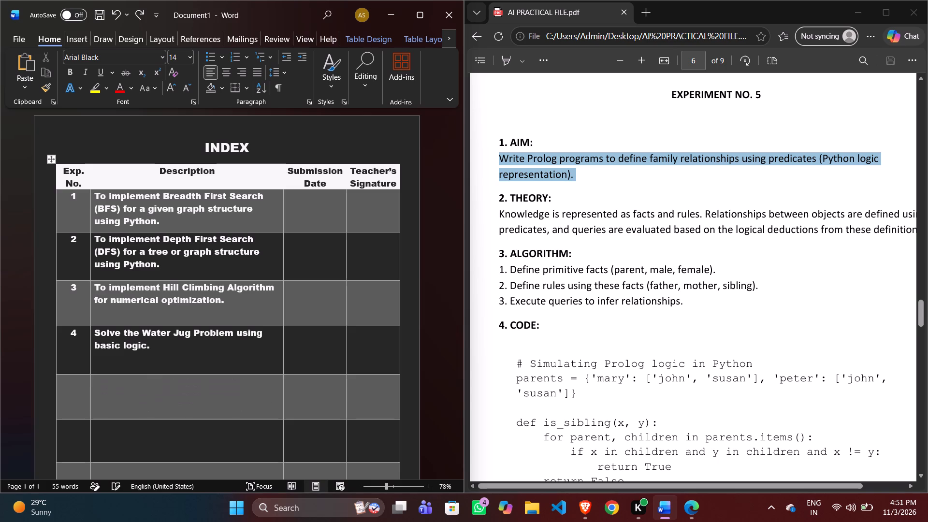
{"action": "key", "text": "ctrl+v"}
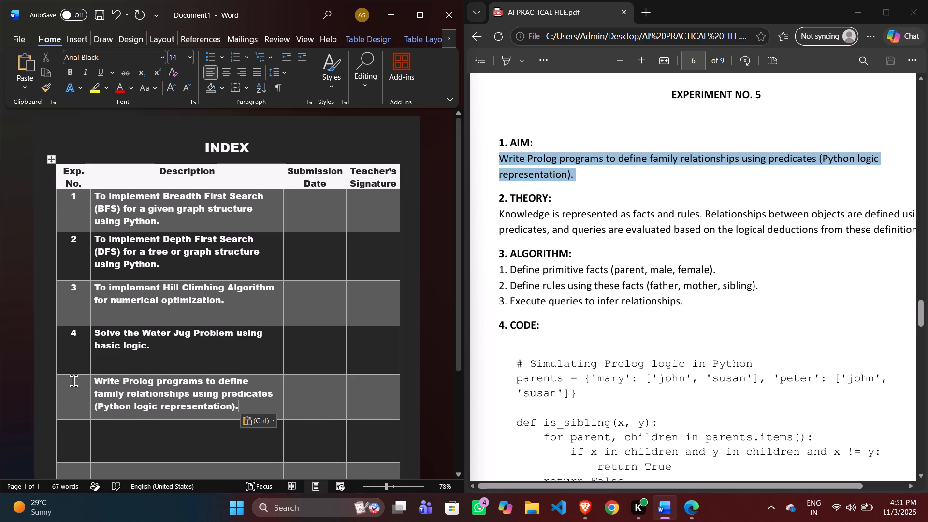
Enter 5 in the Exp. No. cell beside the Prolog programs description and centre it.
{"action": "left_click", "coordinate": [75, 380]}
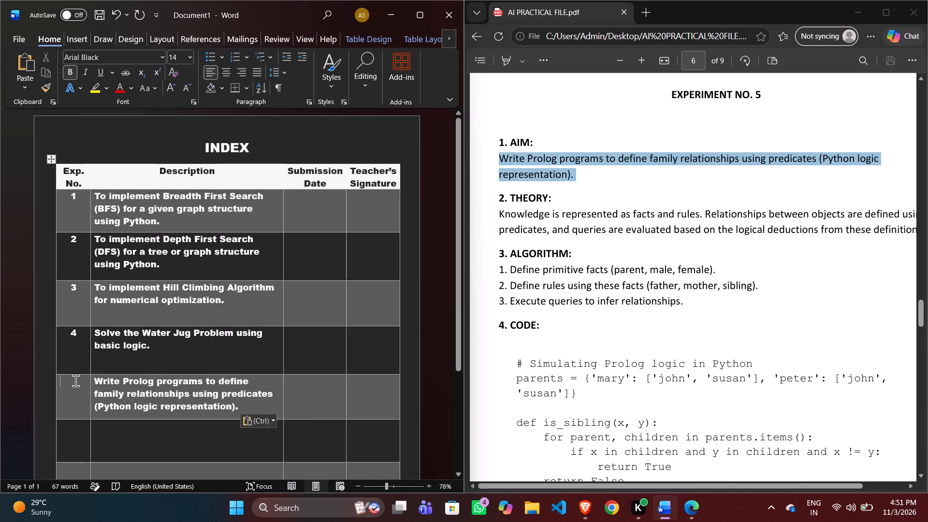
{"action": "key", "text": "5"}
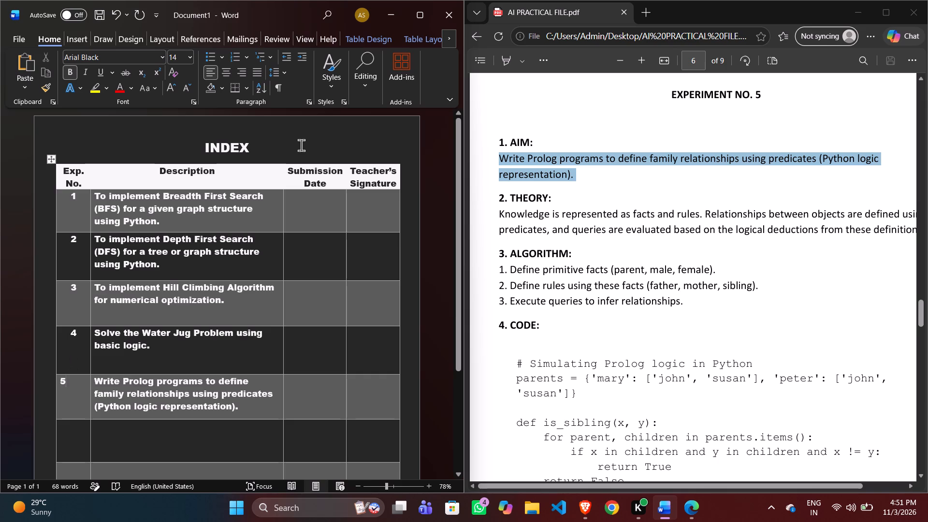
{"action": "left_click", "coordinate": [229, 72]}
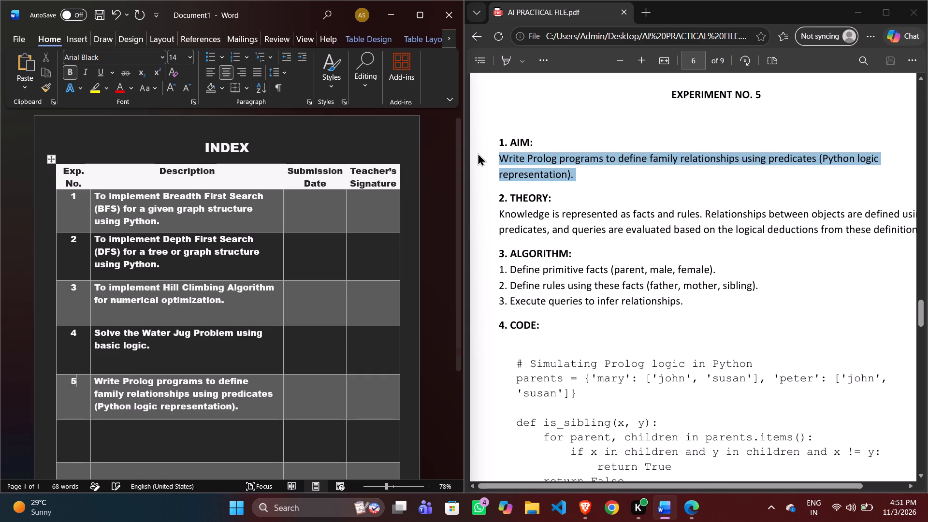
Copy the Experiment No. 6 aim sentence, "Remove punctuation and stop words from a paragraph.", from the PDF in Edge.
{"action": "scroll", "coordinate": [613, 242], "scroll_direction": "down", "scroll_amount": 6}
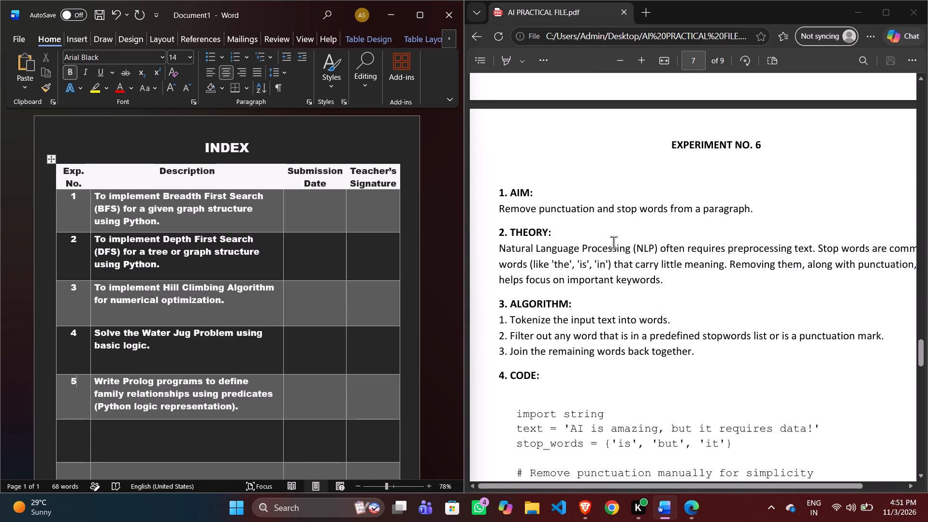
{"action": "scroll", "coordinate": [613, 242], "scroll_direction": "down", "scroll_amount": 1}
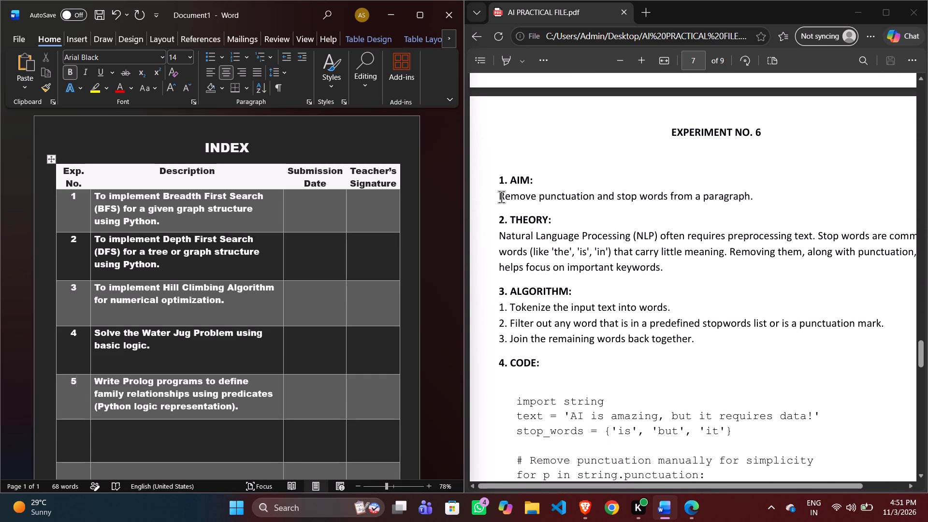
{"action": "left_click_drag", "start_coordinate": [497, 197], "coordinate": [782, 192]}
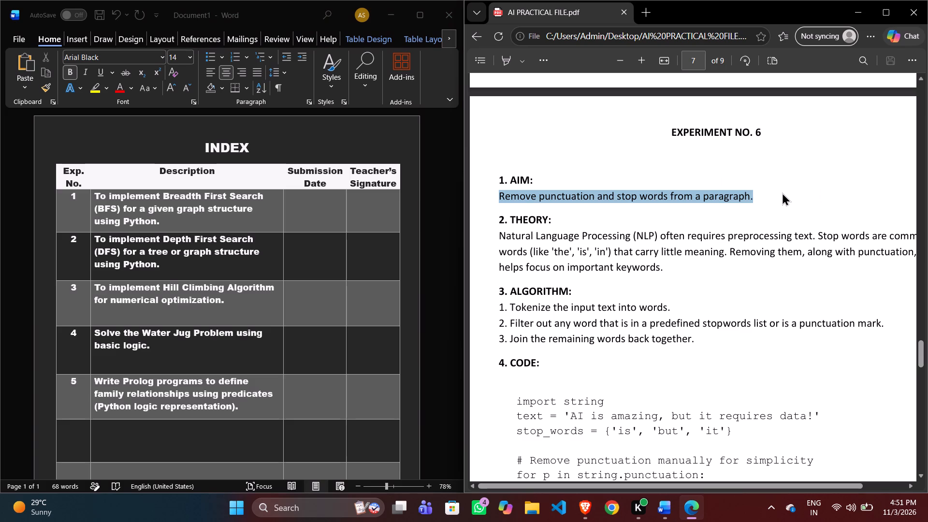
{"action": "key", "text": "ctrl+c"}
Copy the Experiment No. 7 aim sentence, "Perform stemming on user-input text.", from the PDF.
{"action": "scroll", "coordinate": [683, 327], "scroll_direction": "down", "scroll_amount": 6}
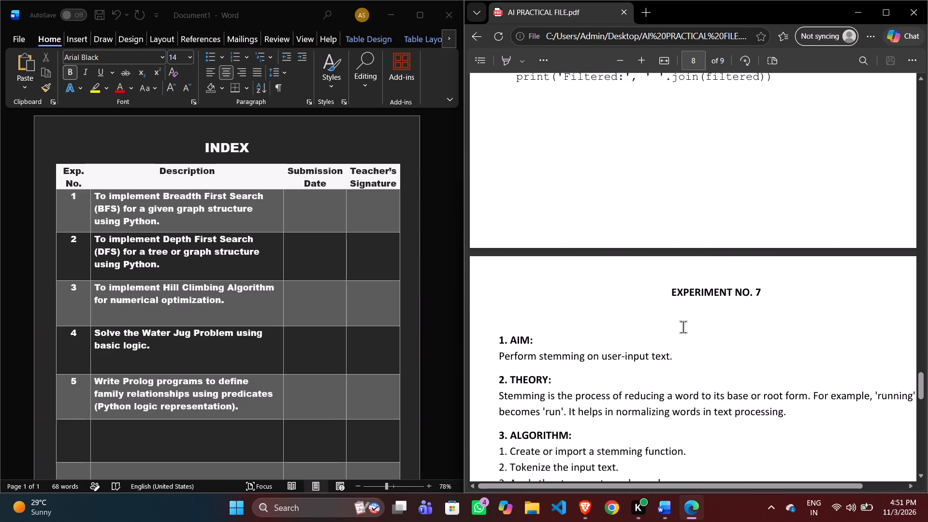
{"action": "scroll", "coordinate": [683, 327], "scroll_direction": "down", "scroll_amount": 1}
{"action": "left_click_drag", "start_coordinate": [499, 224], "coordinate": [606, 216]}
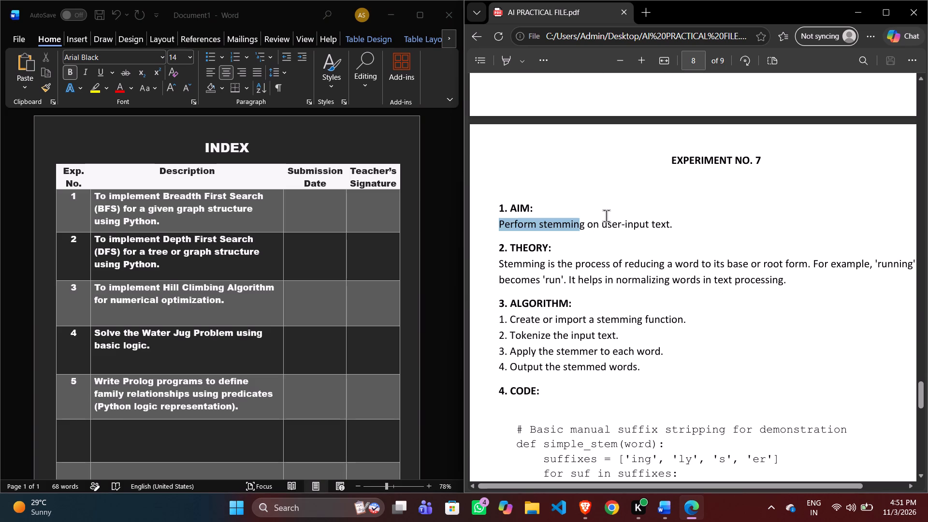
{"action": "left_click_drag", "start_coordinate": [606, 216], "coordinate": [691, 229]}
{"action": "key", "text": "ctrl+c"}
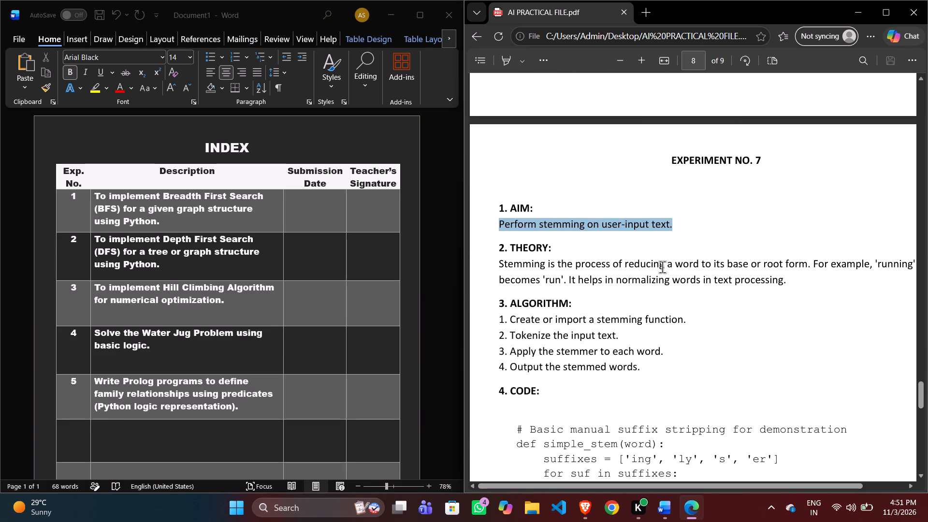
Copy the Experiment No. 8 aim sentence, "Implement a simple Tic-Tac-Toe game.", from the PDF.
{"action": "scroll", "coordinate": [662, 267], "scroll_direction": "down", "scroll_amount": 6}
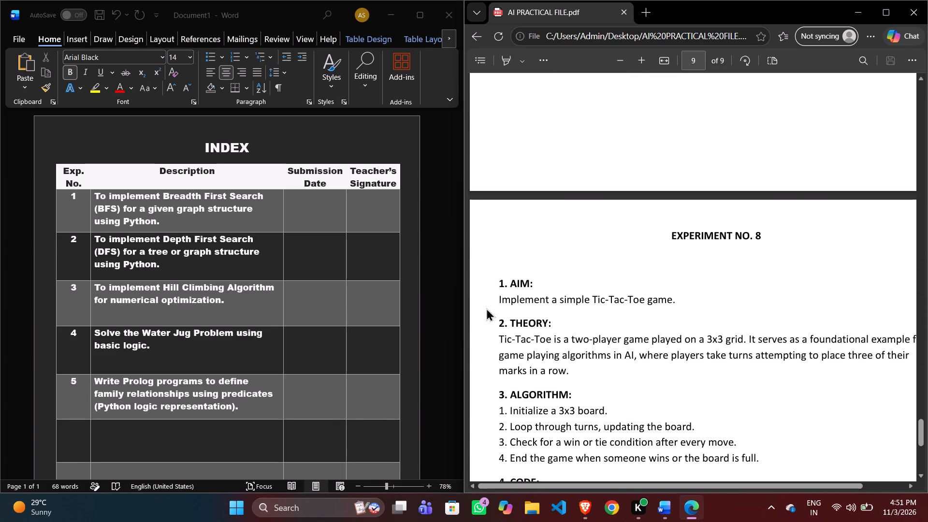
{"action": "left_click_drag", "start_coordinate": [495, 299], "coordinate": [688, 292]}
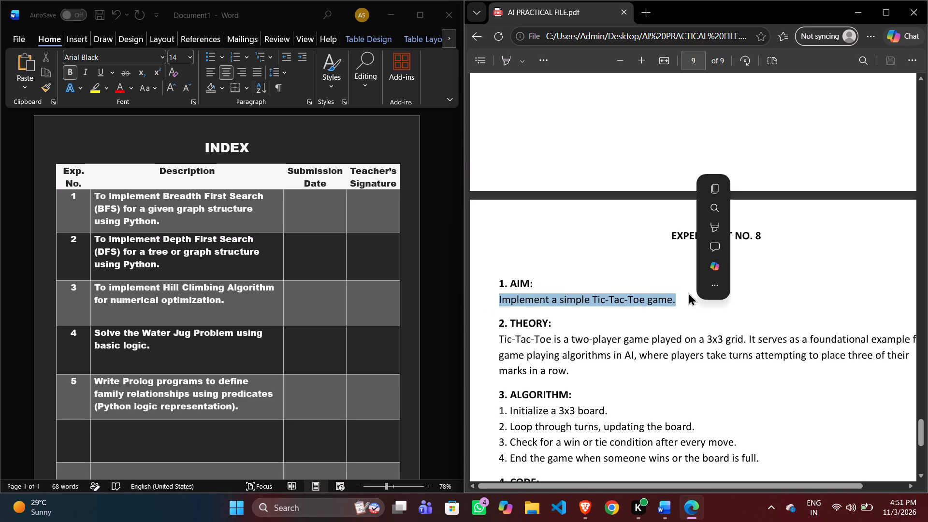
{"action": "key", "text": "ctrl+c"}
In Word, paste the copied aim "Remove punctuation and stop words from a paragraph." from the clipboard history into the sixth row's Description cell.
{"action": "scroll", "coordinate": [688, 292], "scroll_direction": "up", "scroll_amount": 6}
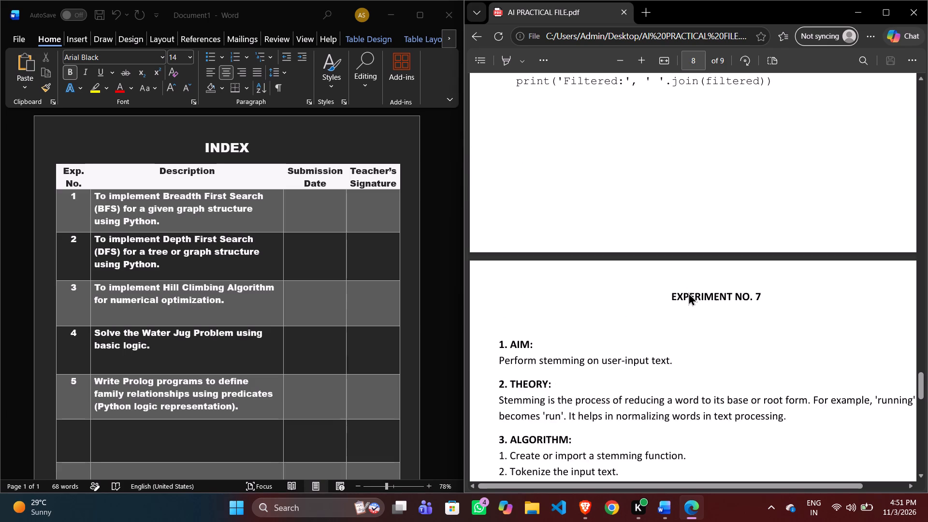
{"action": "scroll", "coordinate": [688, 292], "scroll_direction": "up", "scroll_amount": 5}
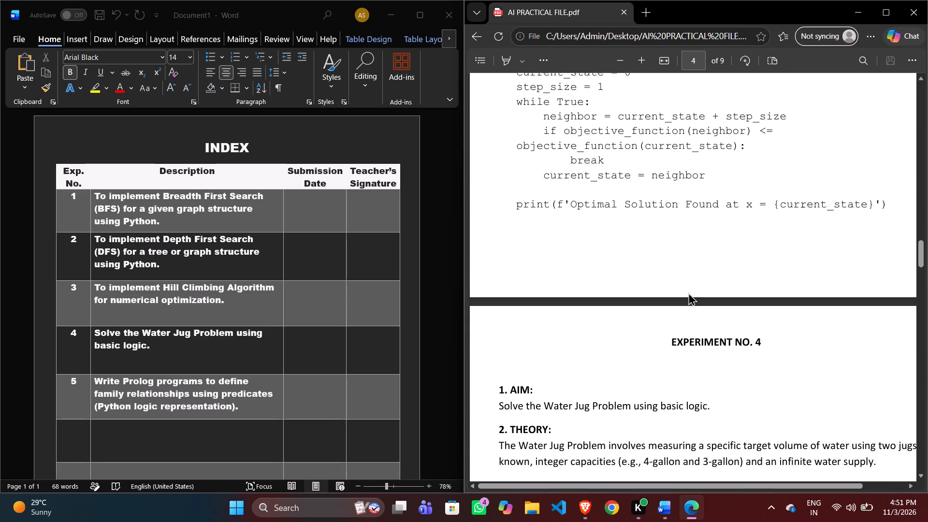
{"action": "scroll", "coordinate": [688, 292], "scroll_direction": "down", "scroll_amount": 8}
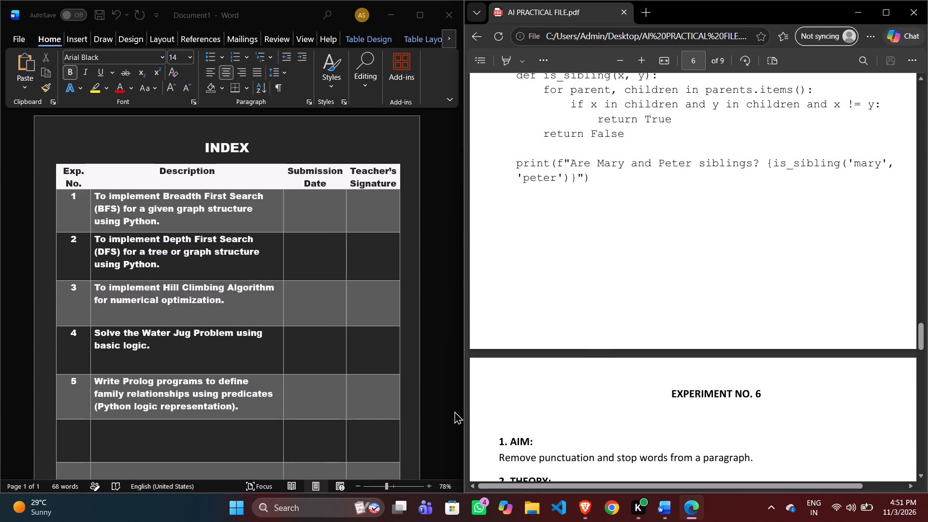
{"action": "left_click", "coordinate": [234, 439]}
{"action": "double_click", "coordinate": [234, 439]}
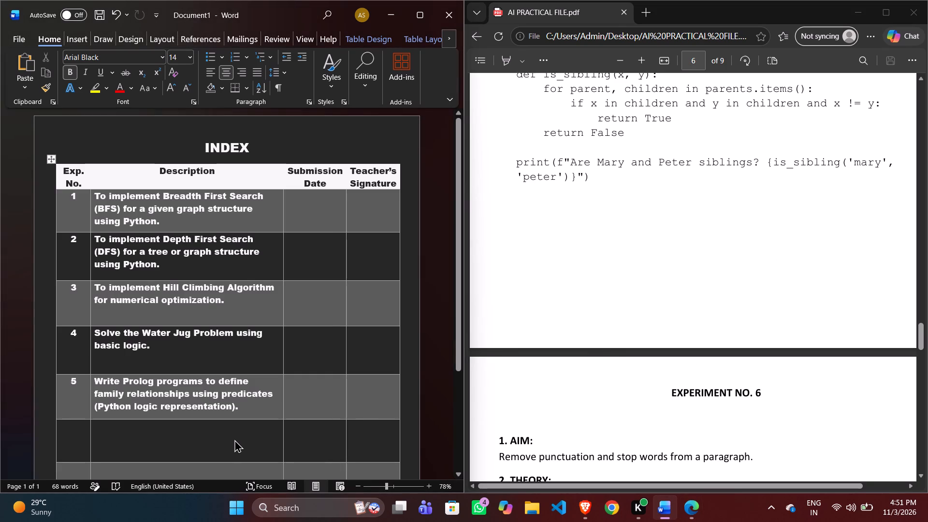
{"action": "scroll", "coordinate": [234, 439], "scroll_direction": "down", "scroll_amount": 2}
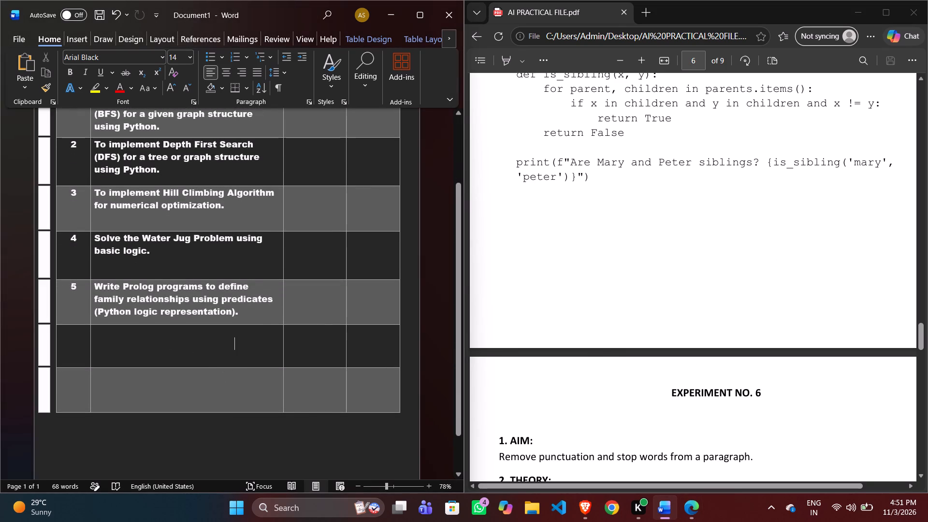
{"action": "left_click", "coordinate": [111, 334]}
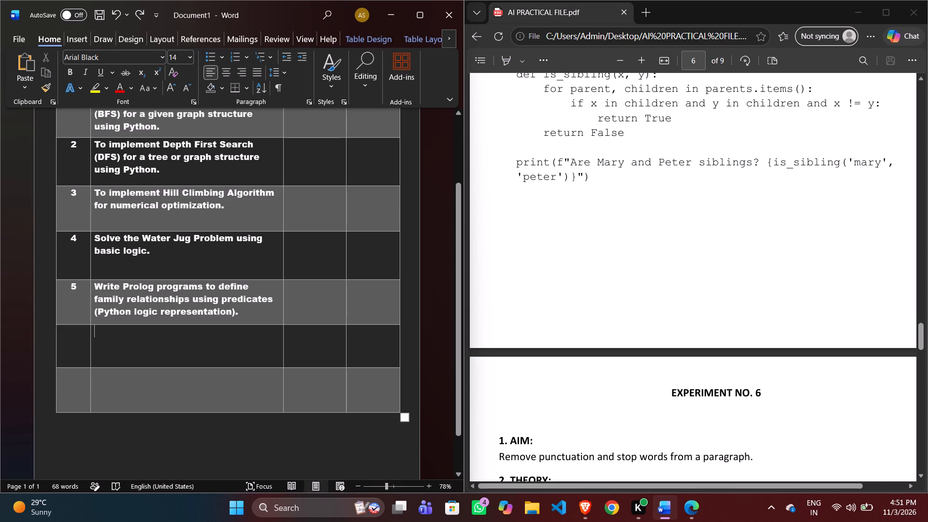
{"action": "key", "text": "super+v"}
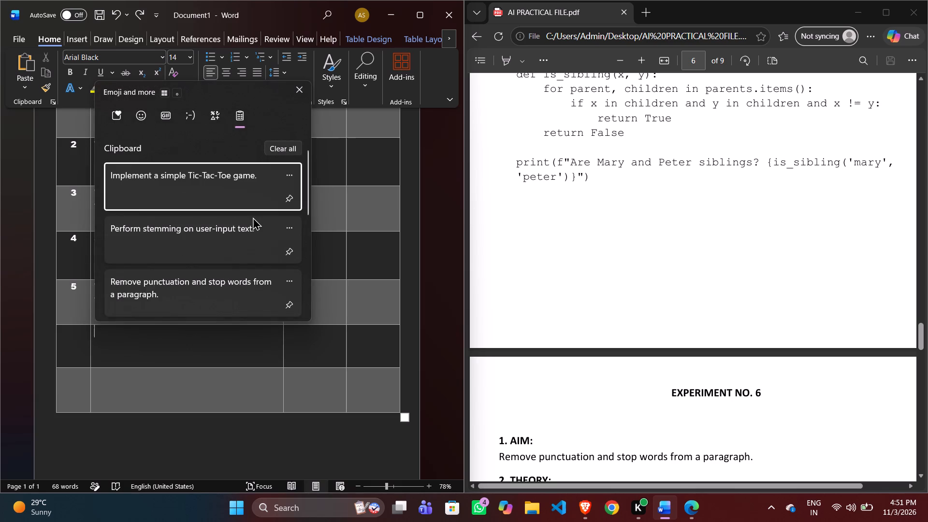
{"action": "scroll", "coordinate": [253, 217], "scroll_direction": "down", "scroll_amount": 2}
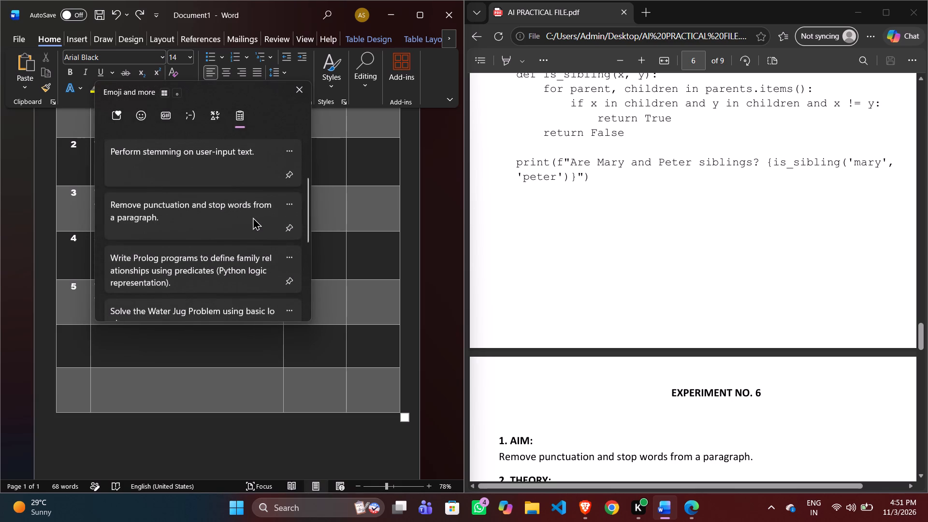
{"action": "left_click", "coordinate": [253, 217]}
{"action": "key", "text": "ctrl+v"}
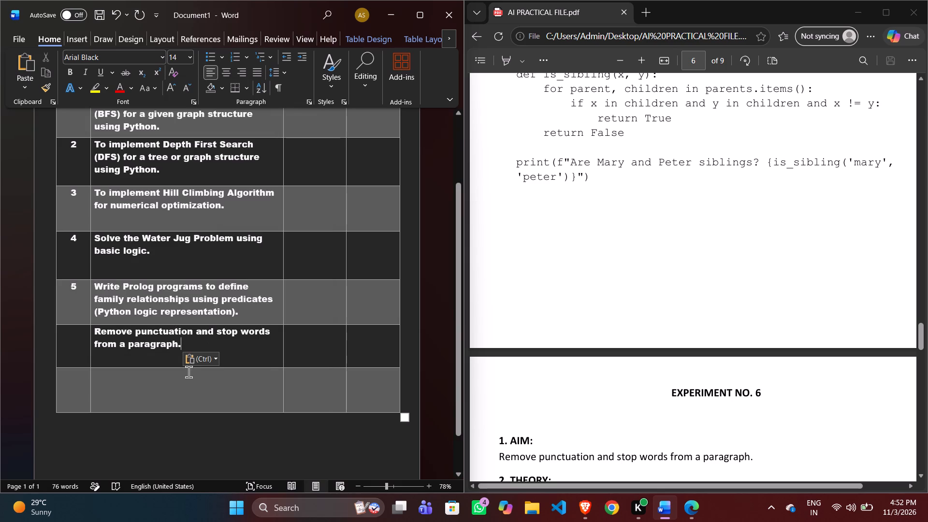
Enter 6 in the Exp. No. cell beside the punctuation and stop words description and centre it.
{"action": "double_click", "coordinate": [75, 337]}
{"action": "key", "text": "6"}
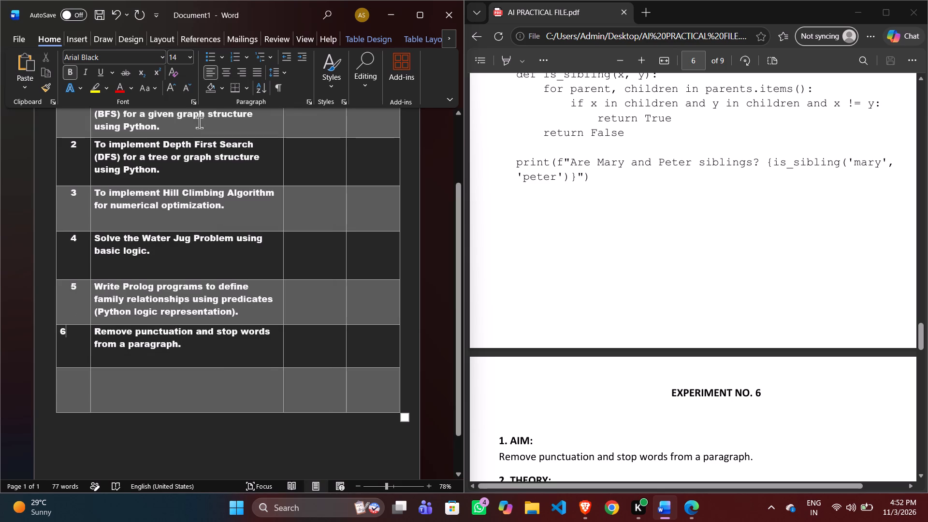
{"action": "left_click", "coordinate": [229, 76]}
Paste the copied aim "Perform stemming on user-input text." from the clipboard history into the seventh row's Description cell.
{"action": "left_click", "coordinate": [130, 388]}
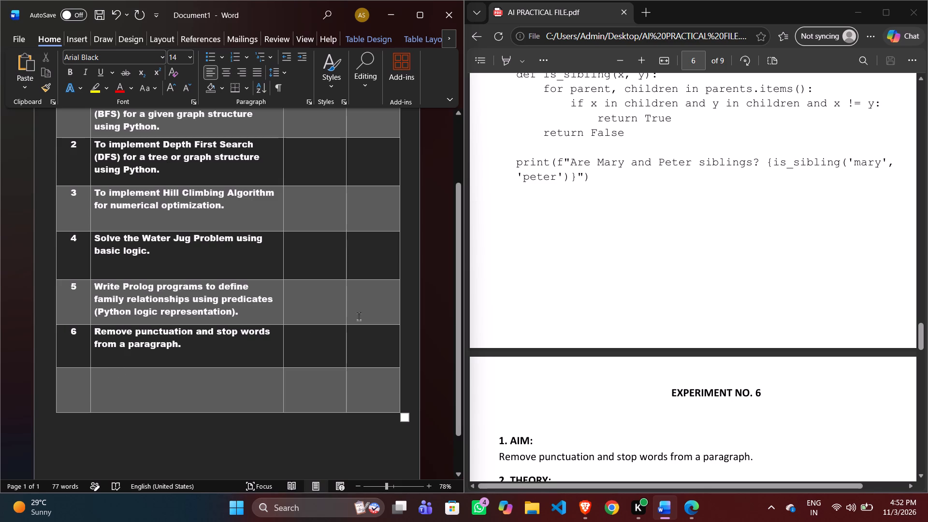
{"action": "key", "text": "super+v"}
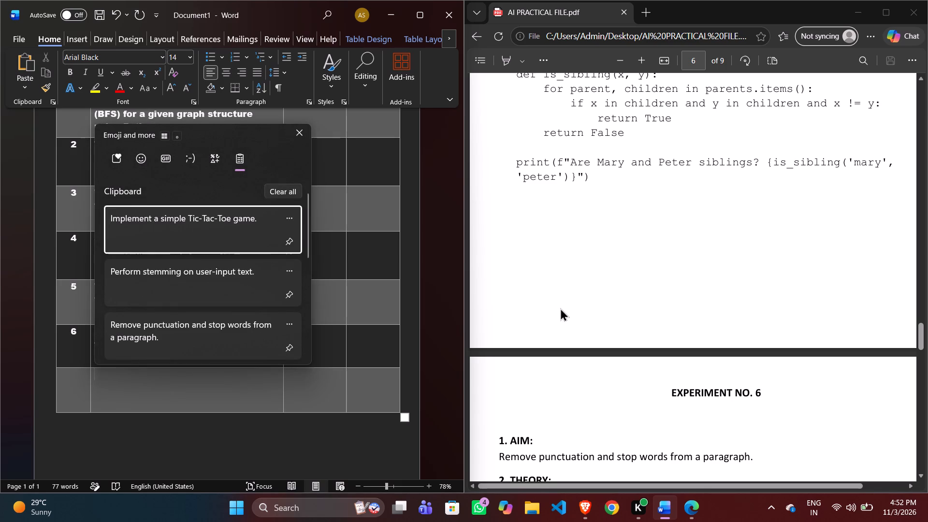
{"action": "scroll", "coordinate": [633, 307], "scroll_direction": "down", "scroll_amount": 5}
{"action": "scroll", "coordinate": [250, 279], "scroll_direction": "down", "scroll_amount": 1}
{"action": "left_click", "coordinate": [565, 232]}
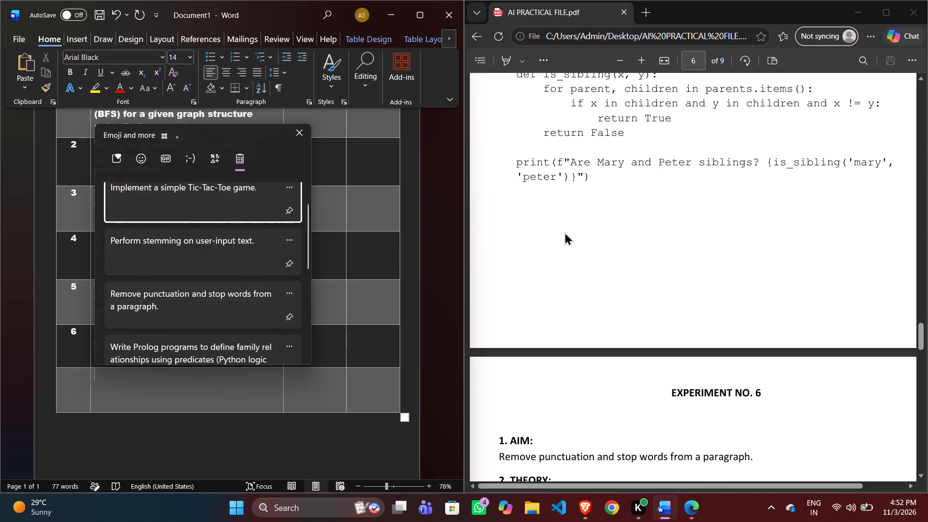
{"action": "scroll", "coordinate": [565, 232], "scroll_direction": "down", "scroll_amount": 6}
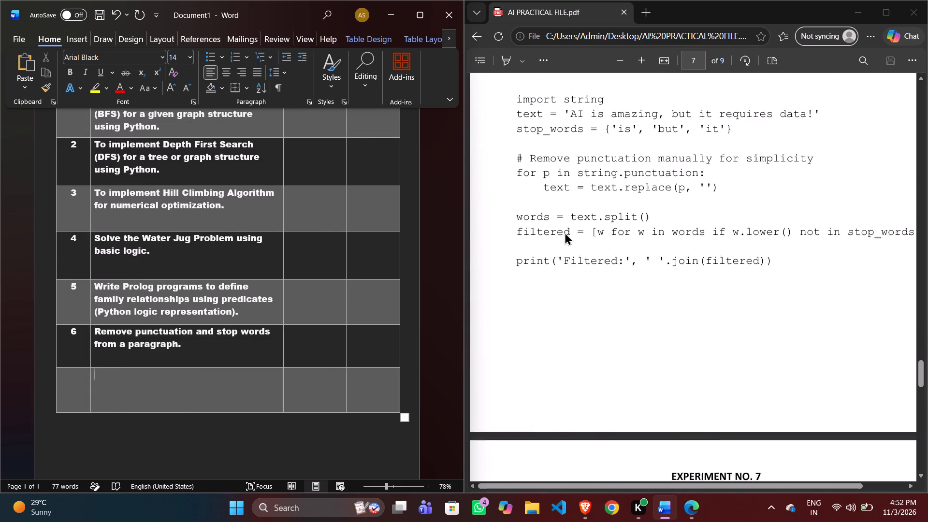
{"action": "scroll", "coordinate": [590, 346], "scroll_direction": "down", "scroll_amount": 2}
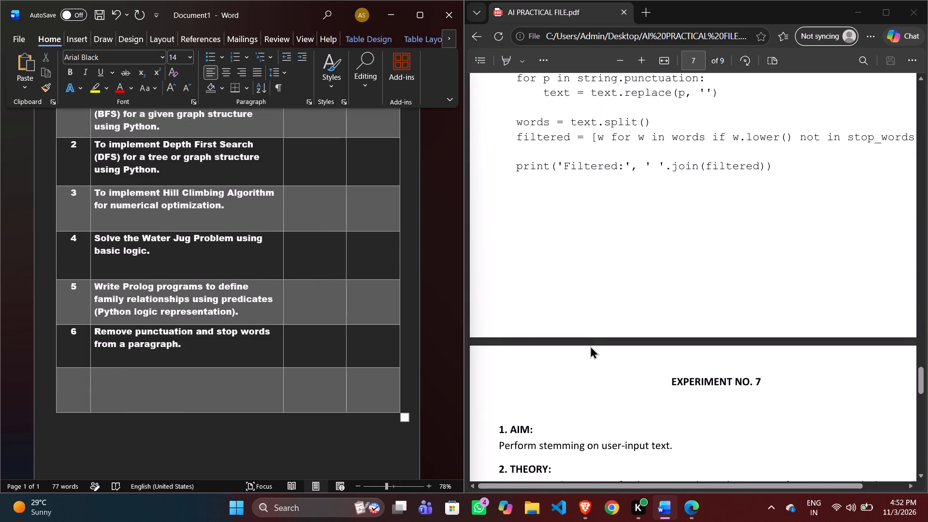
{"action": "scroll", "coordinate": [590, 346], "scroll_direction": "down", "scroll_amount": 3}
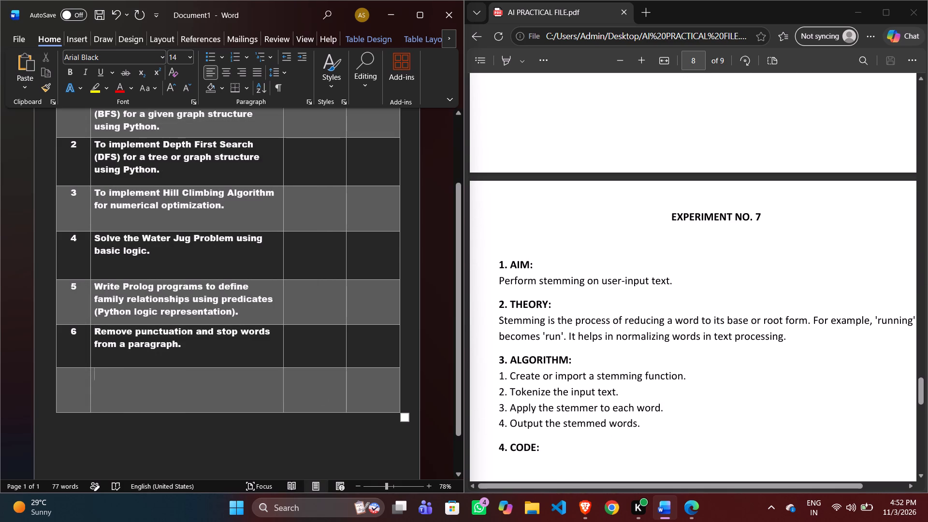
{"action": "key", "text": "super+v"}
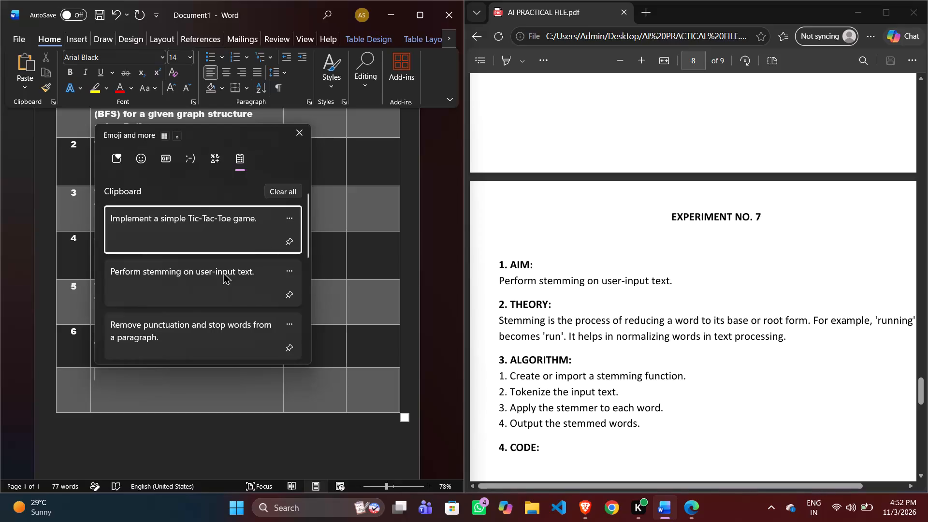
{"action": "left_click", "coordinate": [223, 272]}
{"action": "key", "text": "ctrl+v"}
Enter 7 in the Exp. No. cell beside the stemming description and centre it.
{"action": "scroll", "coordinate": [169, 399], "scroll_direction": "down", "scroll_amount": 1}
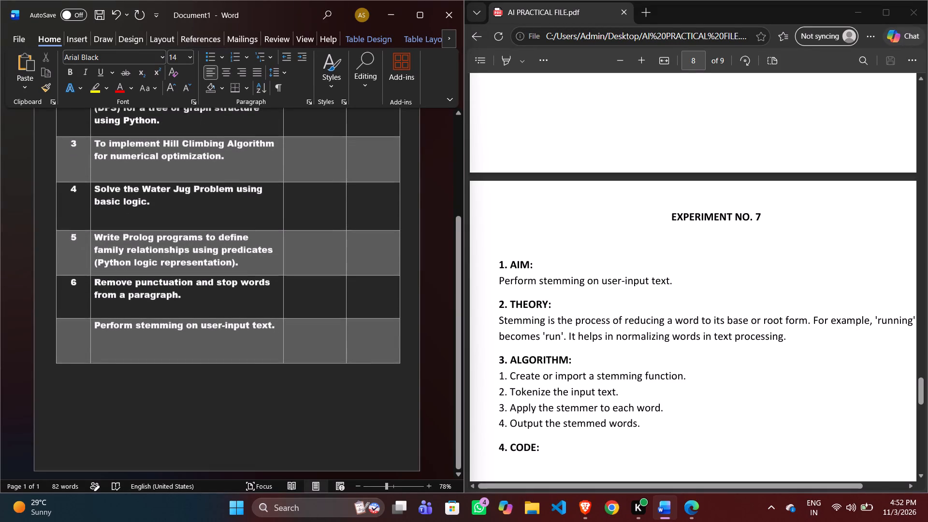
{"action": "left_click", "coordinate": [84, 328]}
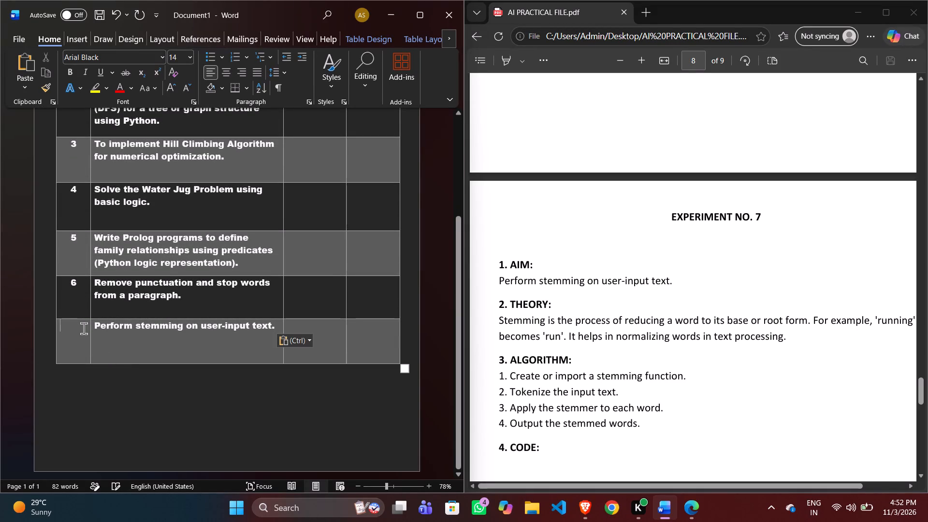
{"action": "key", "text": "7"}
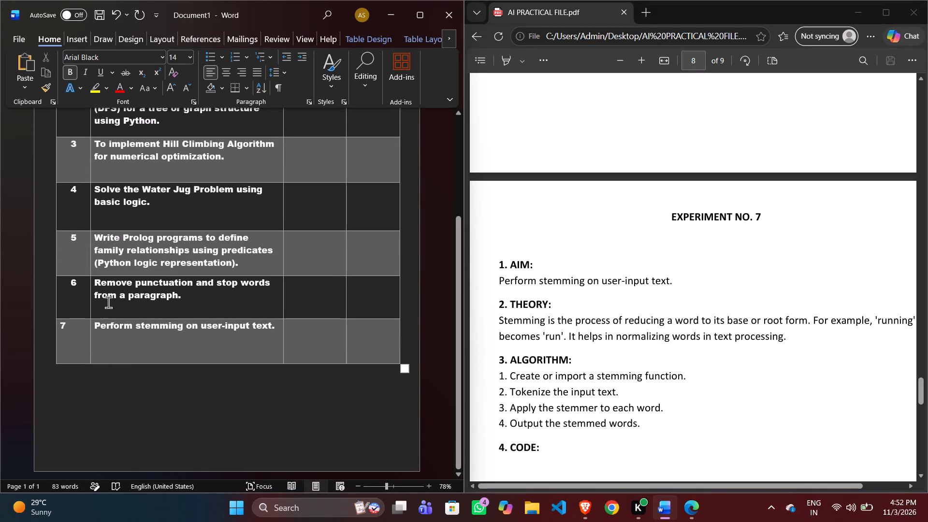
{"action": "left_click", "coordinate": [225, 73]}
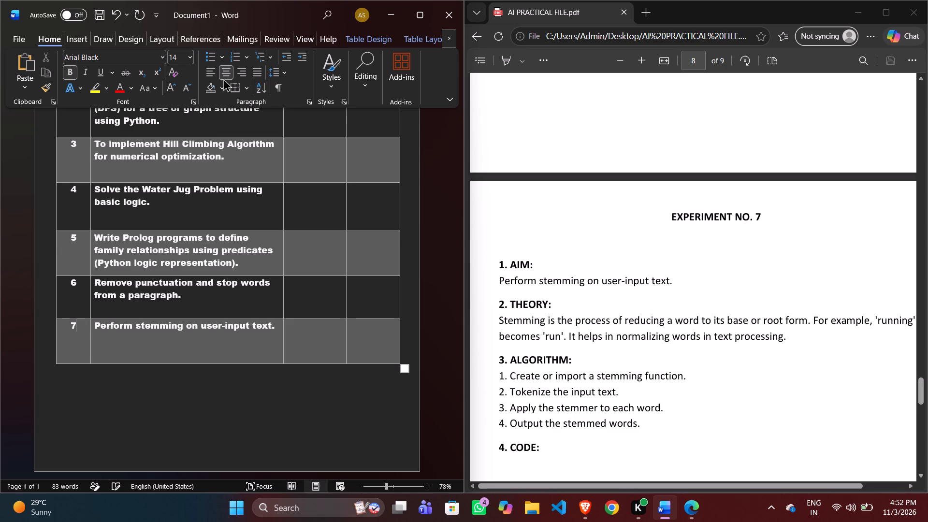
Insert a new table row below the Experiment 7 row.
{"action": "right_click", "coordinate": [199, 336]}
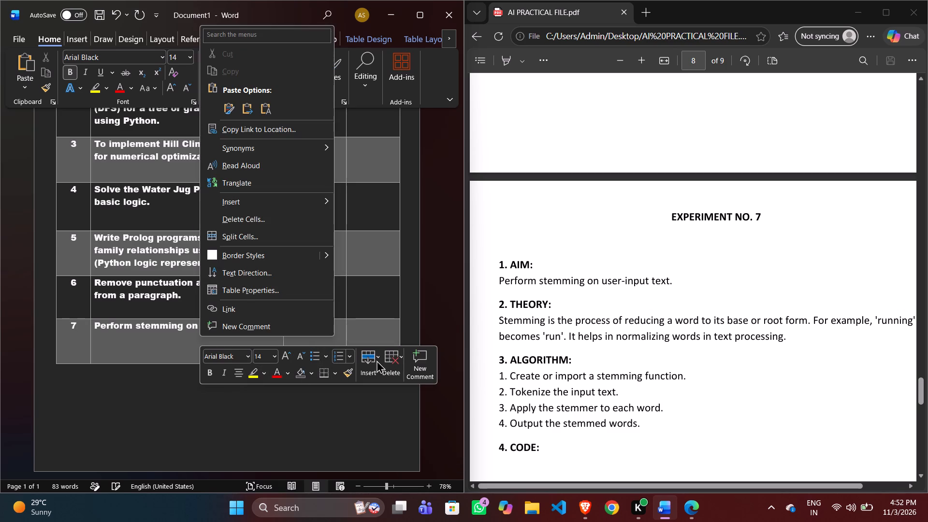
{"action": "left_click", "coordinate": [372, 364]}
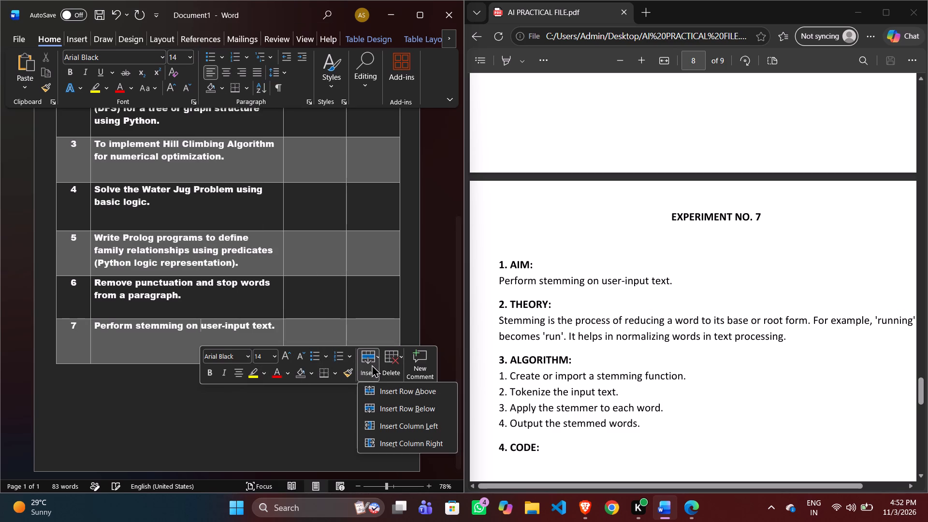
{"action": "left_click", "coordinate": [376, 414]}
Paste the copied aim "Implement a simple Tic-Tac-Toe game." from the clipboard history into the new last row's Description cell.
{"action": "left_click", "coordinate": [174, 382]}
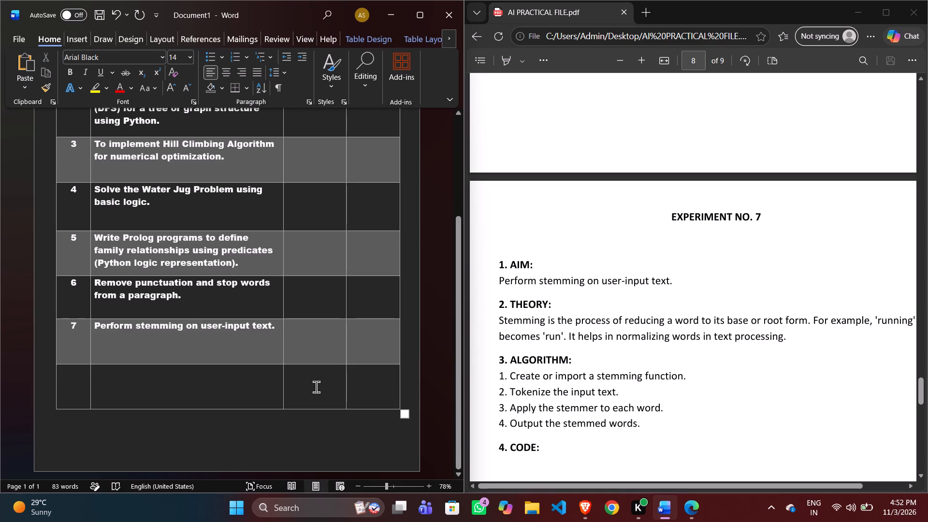
{"action": "key", "text": "super+v"}
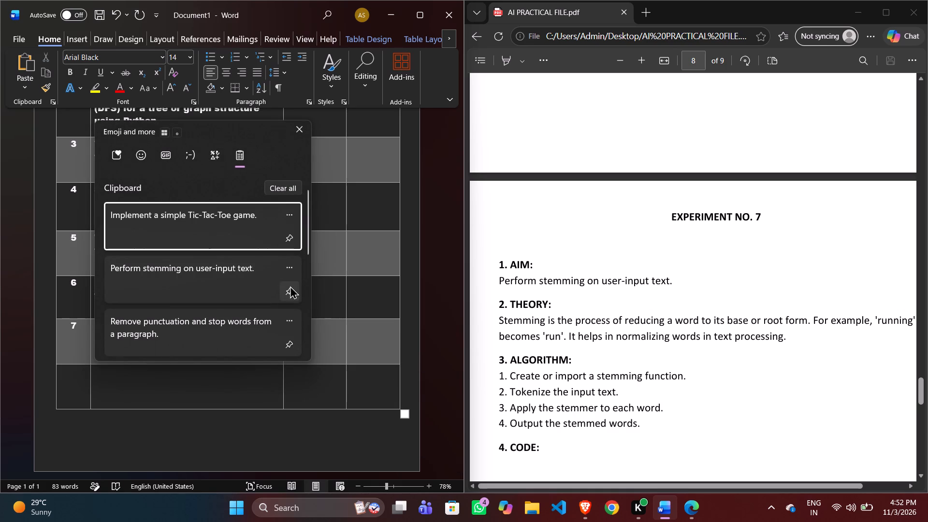
{"action": "left_click", "coordinate": [219, 225]}
{"action": "key", "text": "ctrl+v"}
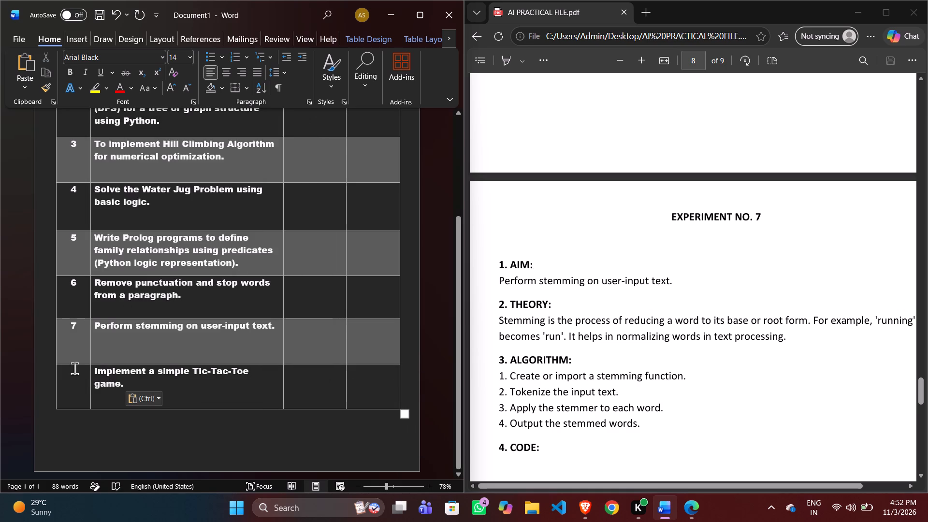
Enter 8 in the Exp. No. cell beside the Tic-Tac-Toe description.
{"action": "left_click", "coordinate": [67, 374]}
{"action": "key", "text": "8"}
Save the completed index document as INDEX in the personal OneDrive Documents folder.
{"action": "scroll", "coordinate": [110, 379], "scroll_direction": "up", "scroll_amount": 2}
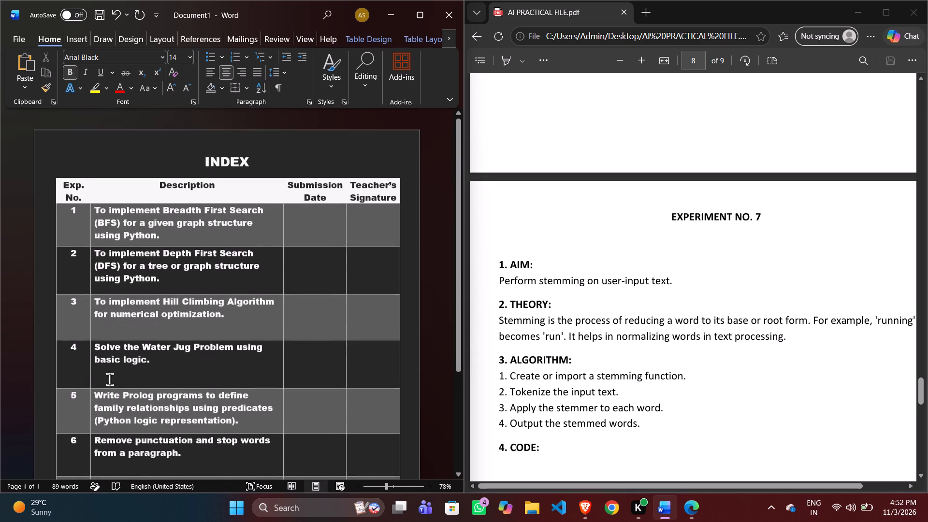
{"action": "scroll", "coordinate": [110, 379], "scroll_direction": "up", "scroll_amount": 1}
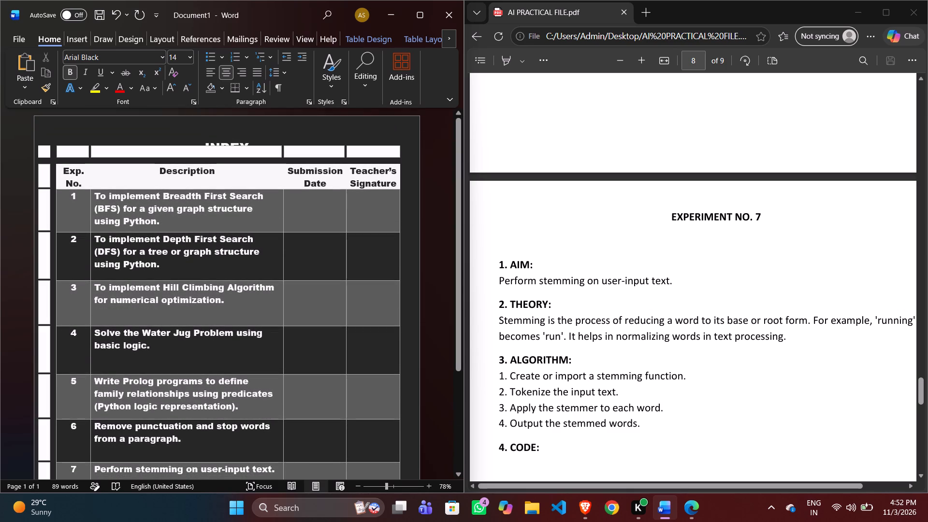
{"action": "key", "text": "ctrl+s"}
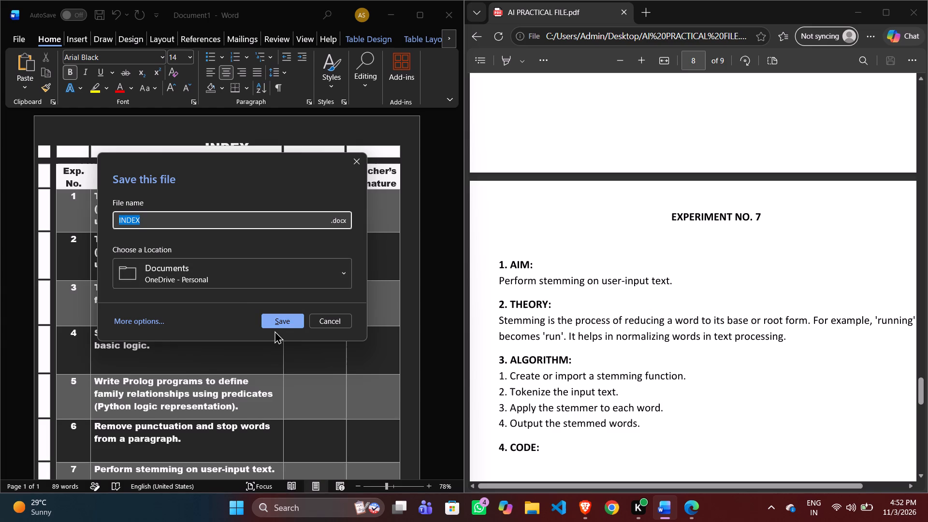
{"action": "left_click", "coordinate": [287, 322]}
{"action": "scroll", "coordinate": [342, 286], "scroll_direction": "down", "scroll_amount": 1}
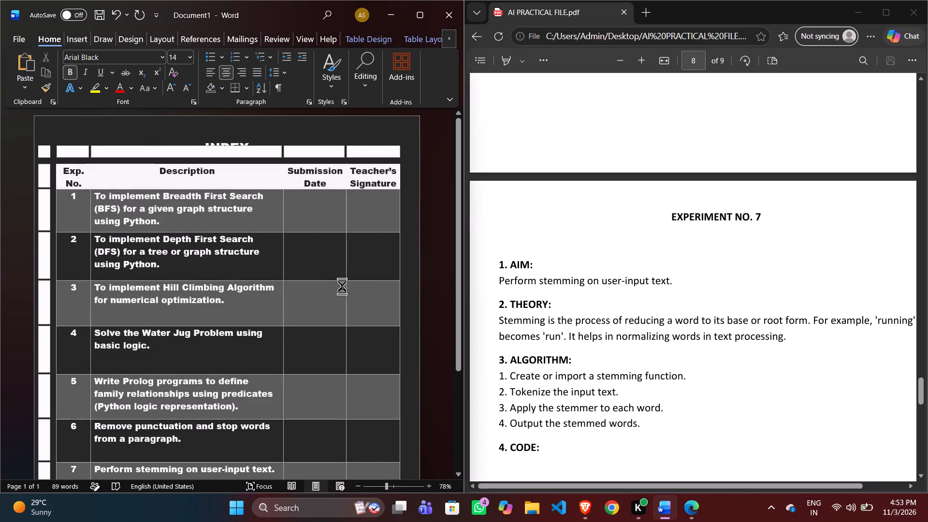
{"action": "scroll", "coordinate": [342, 286], "scroll_direction": "down", "scroll_amount": 3}
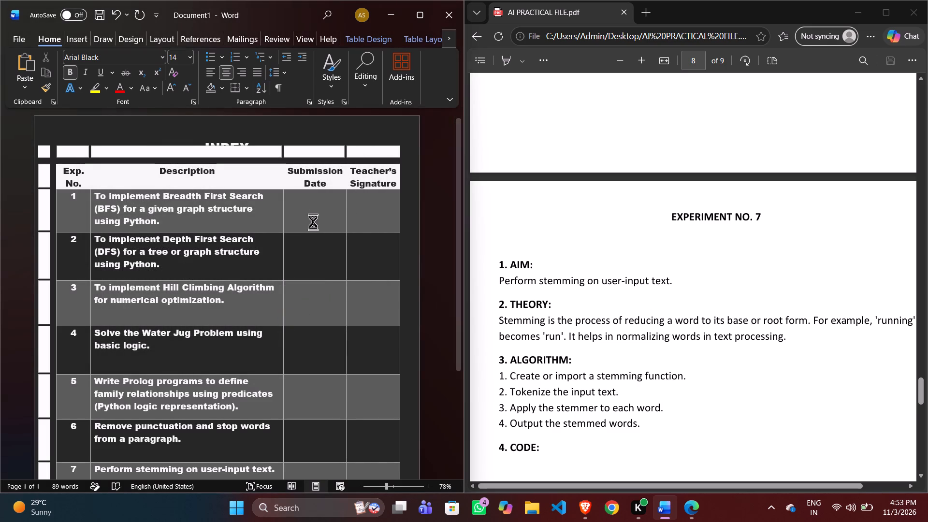
{"action": "double_click", "coordinate": [313, 222]}
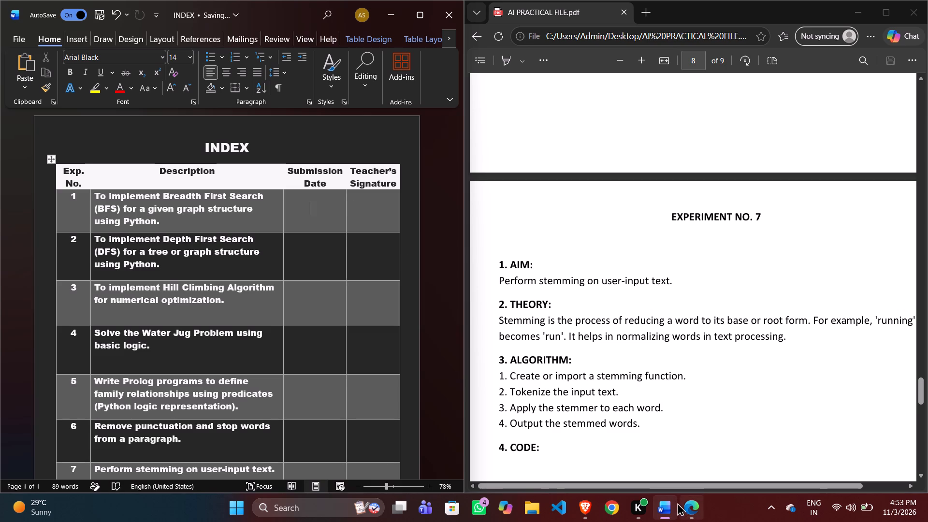
Switch to Brave and play the "Raghupati Raghav Krrish 3" full video song from the YouTube suggestions.
{"action": "left_click_drag", "start_coordinate": [571, 521], "coordinate": [587, 508]}
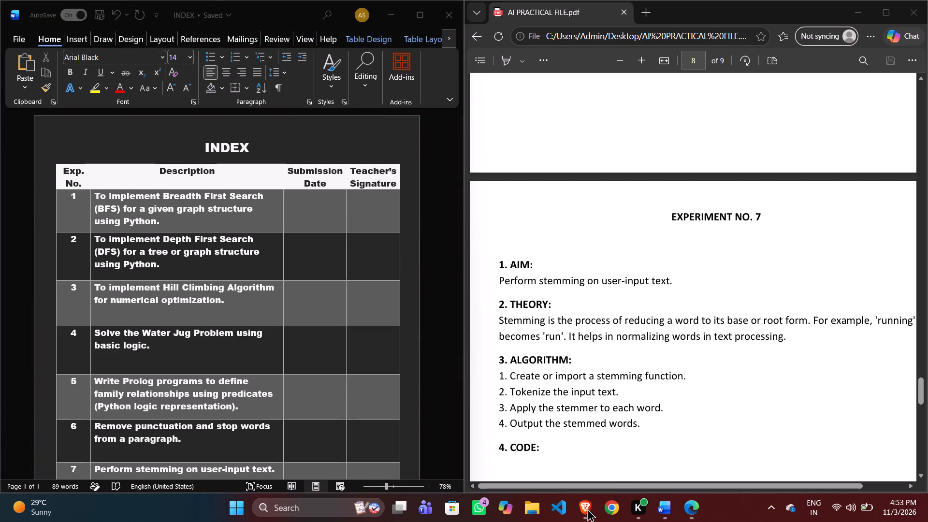
{"action": "left_click", "coordinate": [587, 508]}
{"action": "scroll", "coordinate": [734, 424], "scroll_direction": "down", "scroll_amount": 5}
{"action": "scroll", "coordinate": [734, 424], "scroll_direction": "up", "scroll_amount": 2}
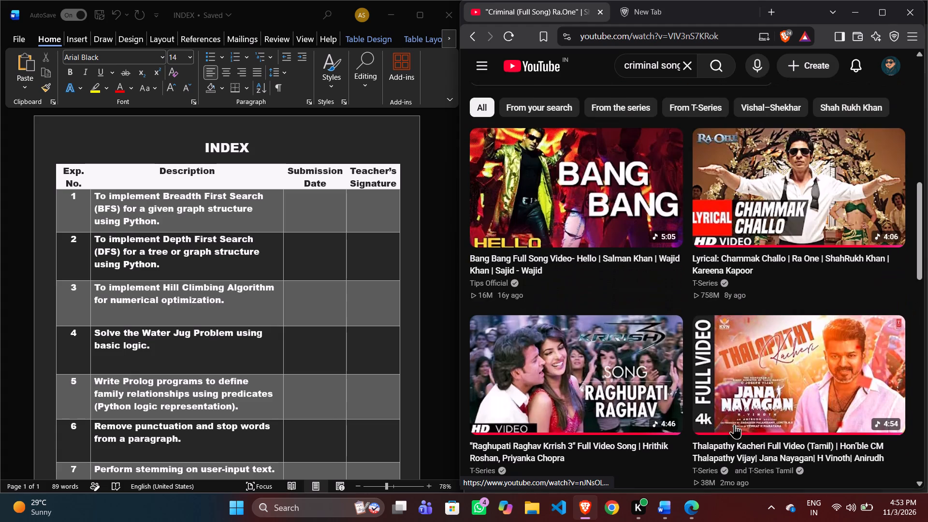
{"action": "scroll", "coordinate": [734, 424], "scroll_direction": "up", "scroll_amount": 1}
{"action": "left_click", "coordinate": [643, 413]}
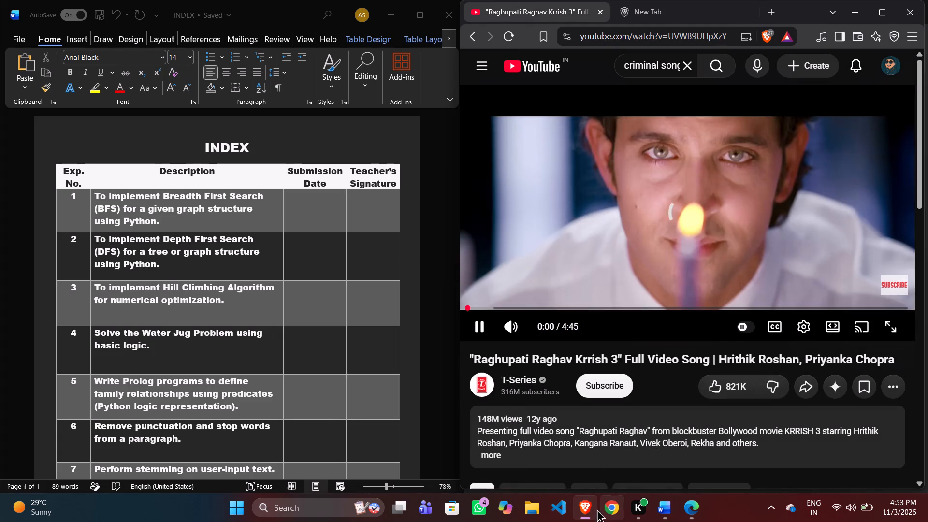
Open Task Manager to examine the running processes.
{"action": "right_click", "coordinate": [713, 511]}
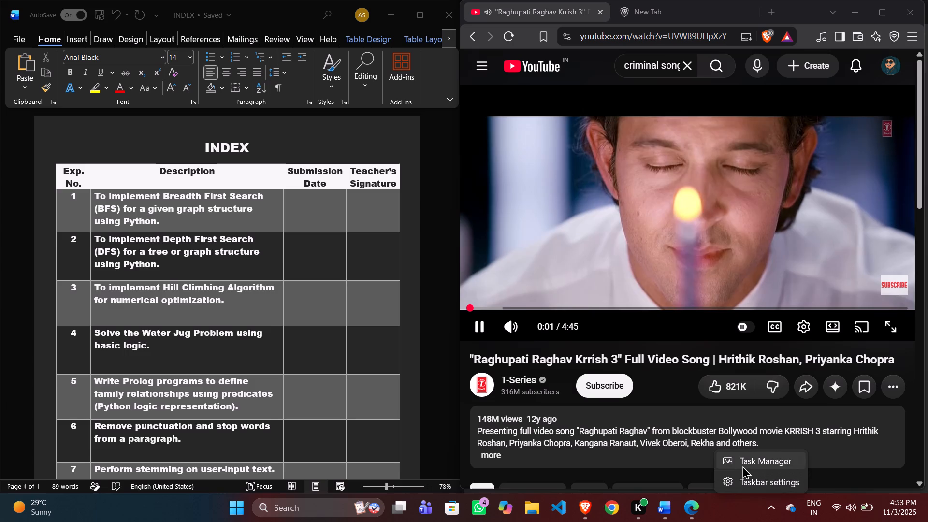
{"action": "left_click", "coordinate": [744, 468]}
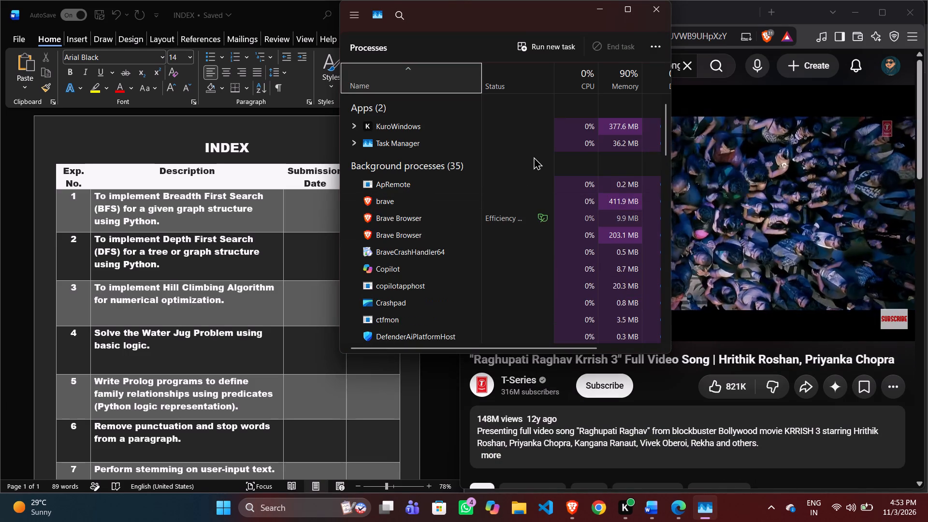
View the Krrish 3 song video in full screen and return to the normal window view.
{"action": "double_click", "coordinate": [769, 265]}
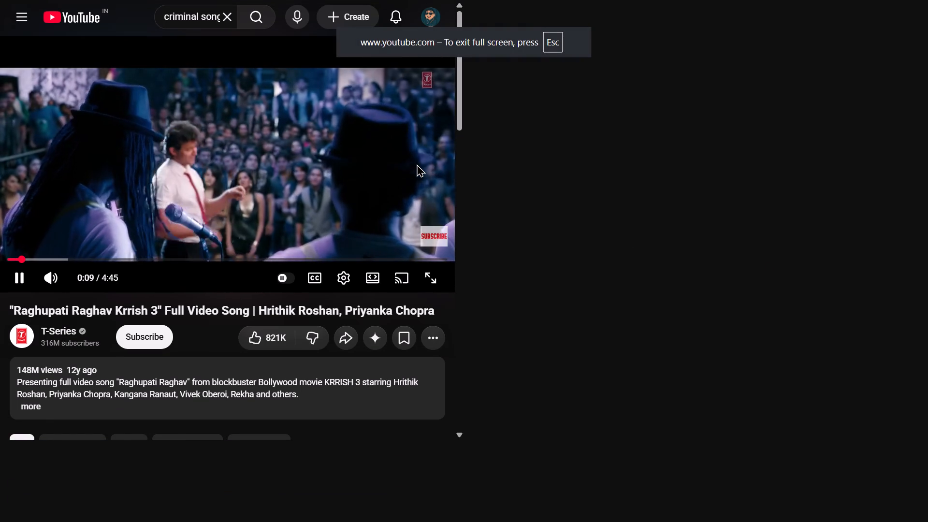
{"action": "left_click", "coordinate": [417, 164]}
{"action": "left_click", "coordinate": [417, 164]}
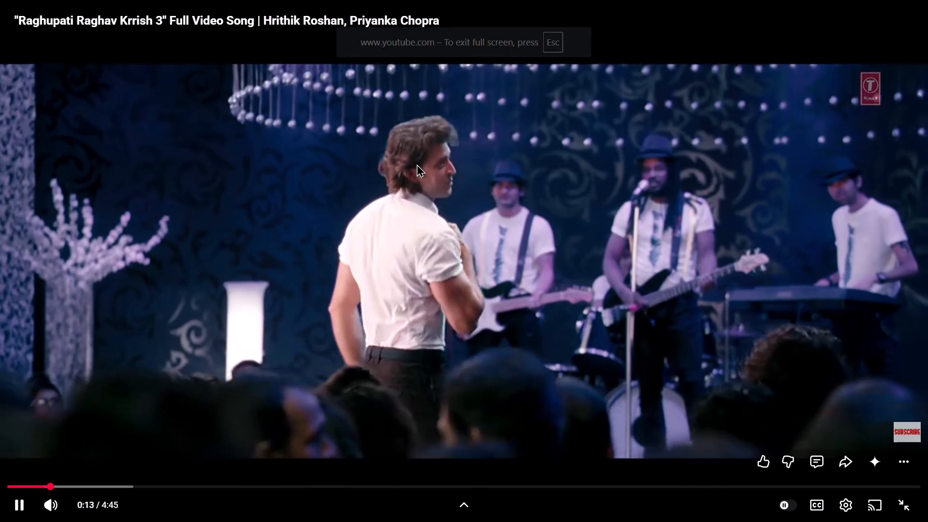
{"action": "left_click", "coordinate": [18, 507]}
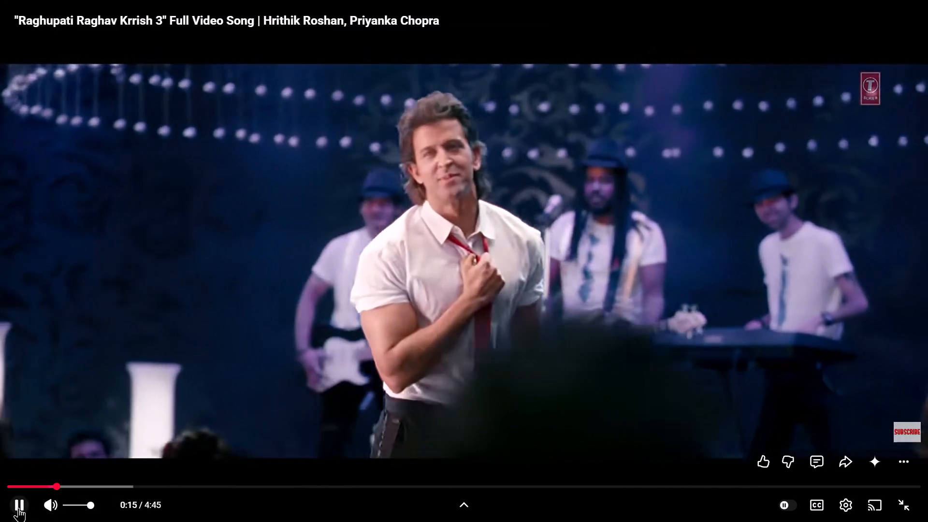
{"action": "double_click", "coordinate": [405, 302]}
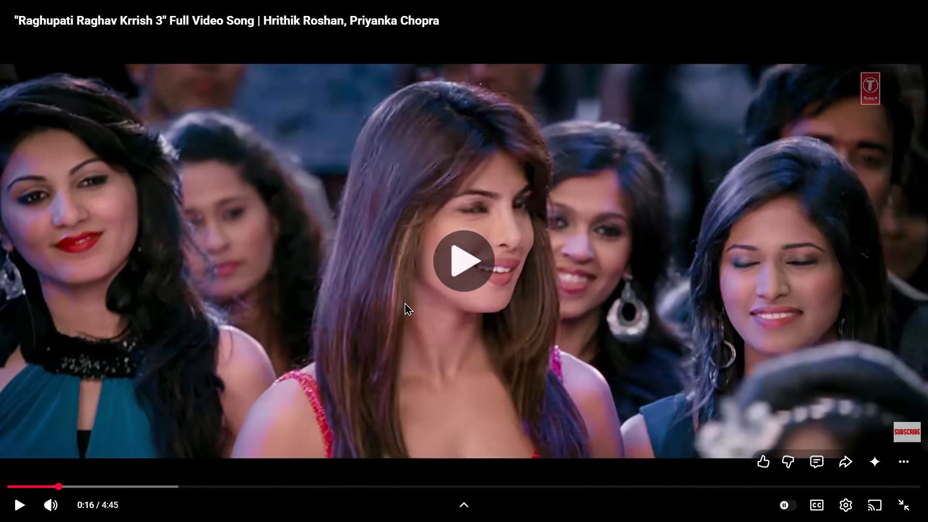
{"action": "left_click", "coordinate": [565, 233]}
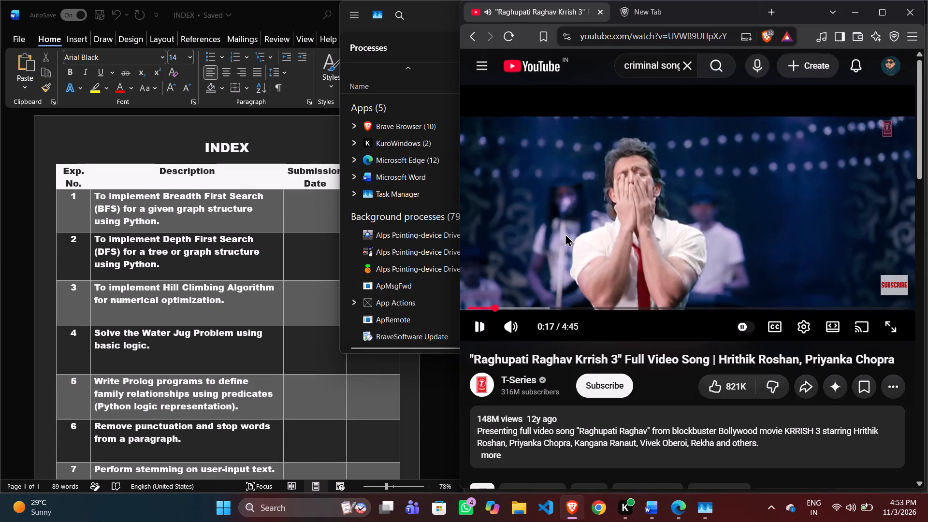
{"action": "left_click", "coordinate": [565, 233]}
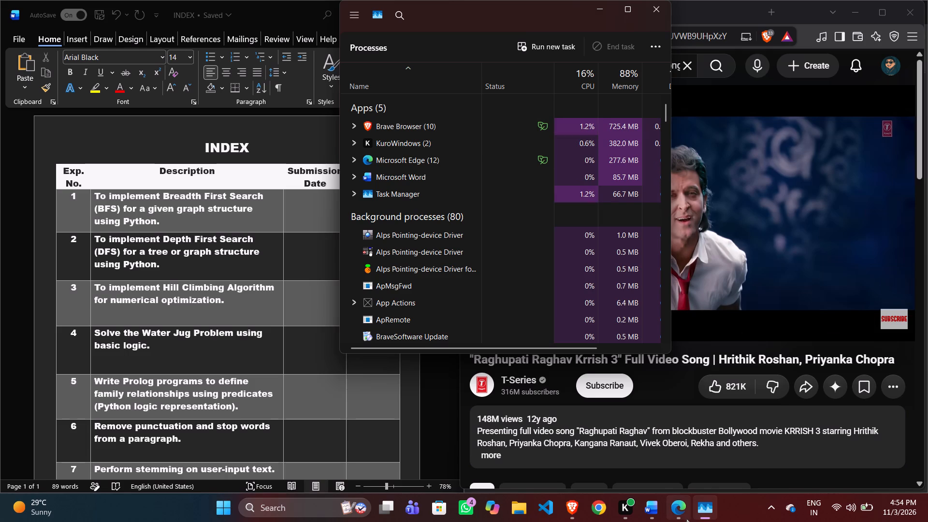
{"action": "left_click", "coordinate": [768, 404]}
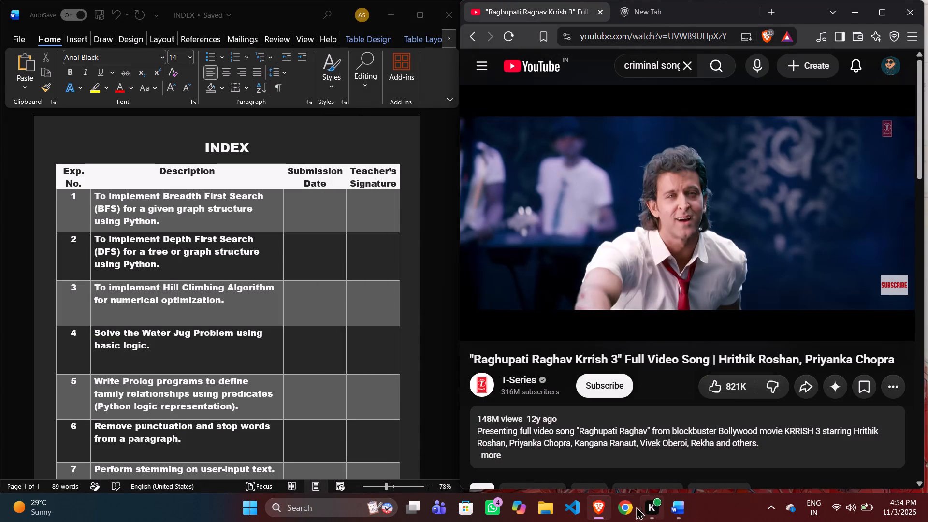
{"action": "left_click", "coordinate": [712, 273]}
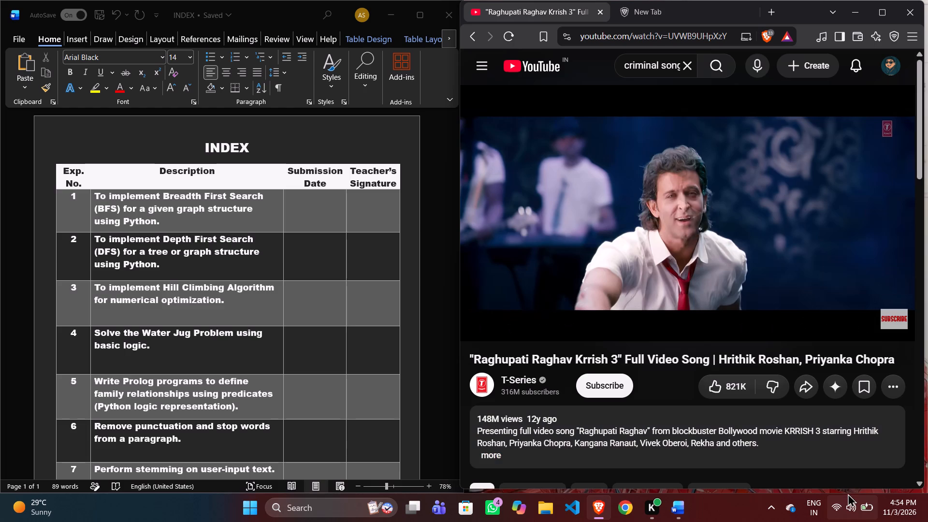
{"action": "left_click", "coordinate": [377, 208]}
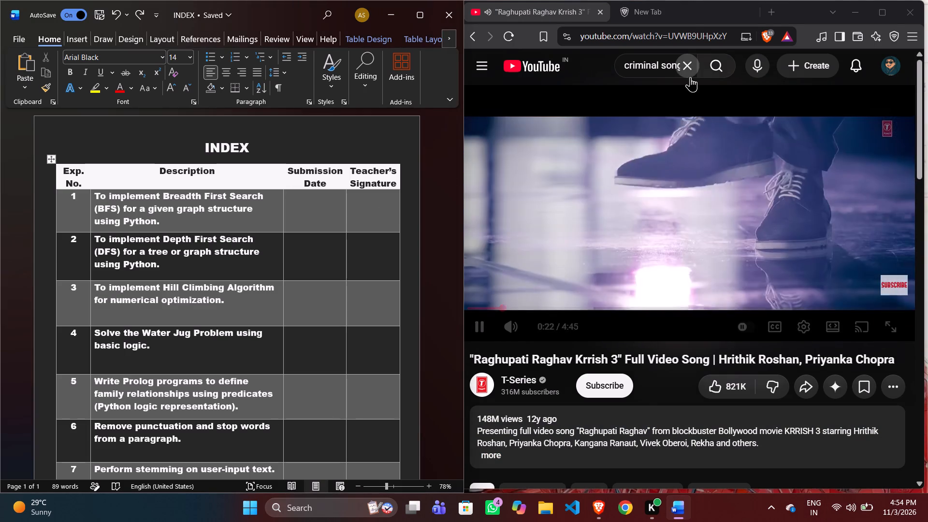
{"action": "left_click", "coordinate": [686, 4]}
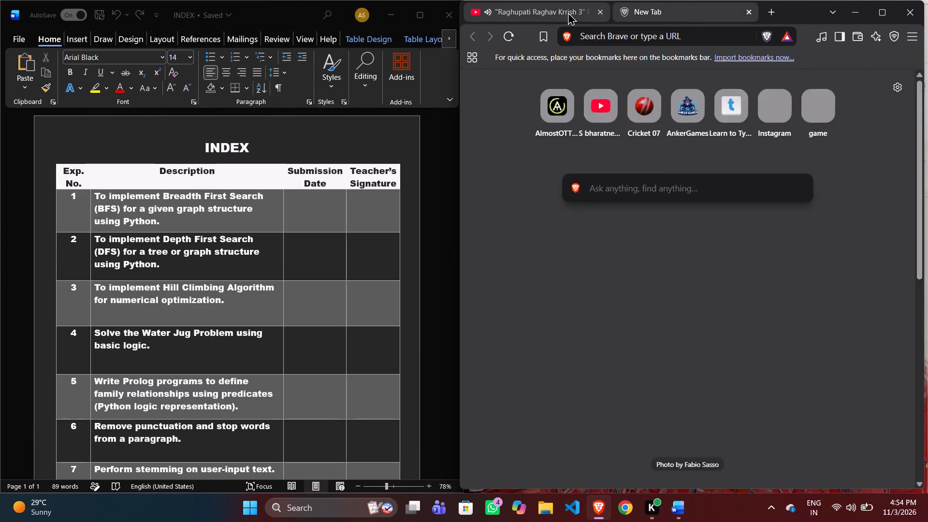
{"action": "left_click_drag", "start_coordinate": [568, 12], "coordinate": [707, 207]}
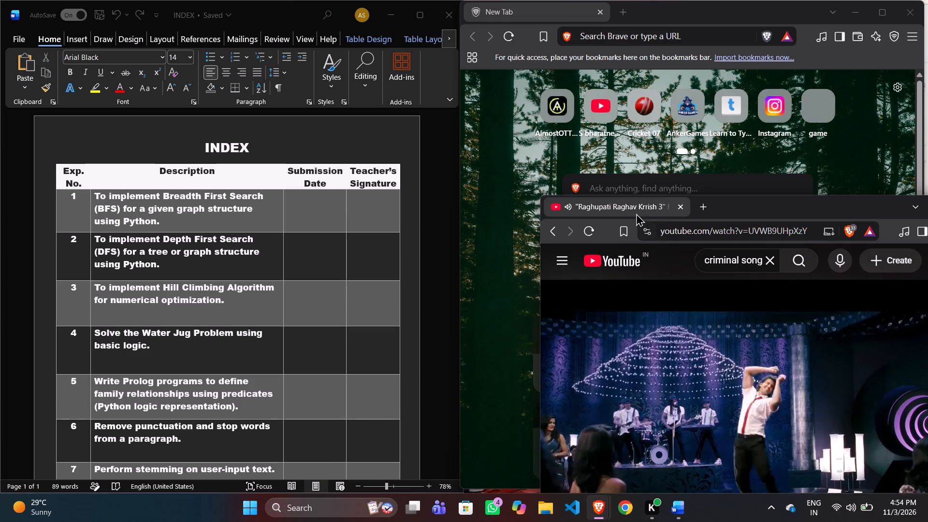
Merge the separate YouTube song window into the Brave window beside the Word document as its first tab.
{"action": "left_click", "coordinate": [637, 207]}
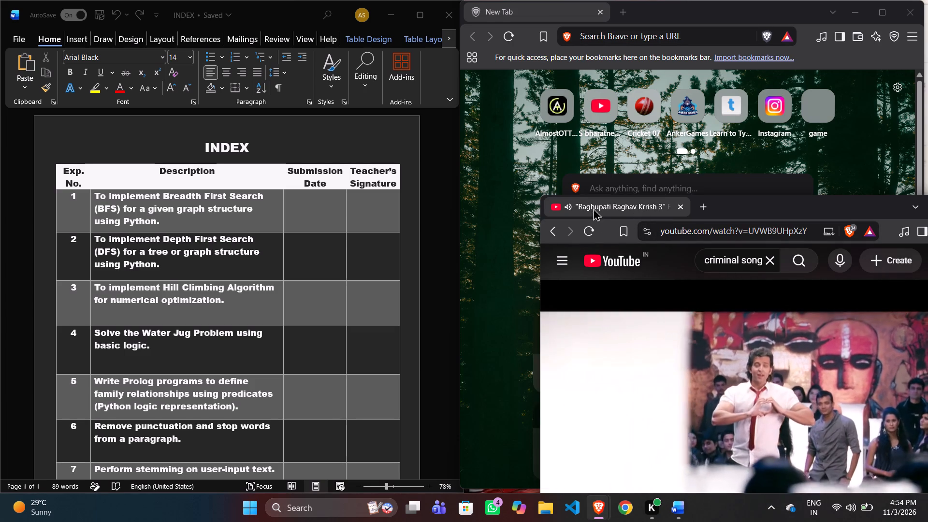
{"action": "left_click", "coordinate": [602, 205]}
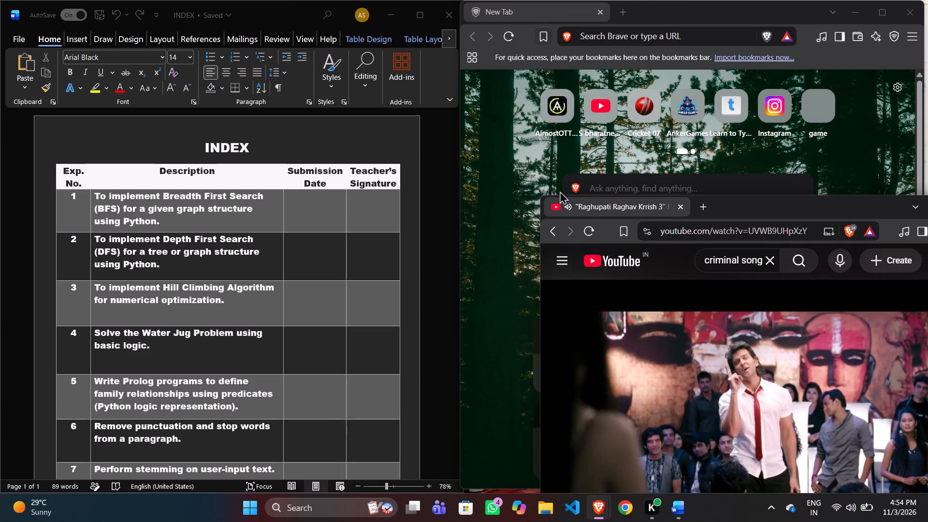
{"action": "left_click_drag", "start_coordinate": [594, 205], "coordinate": [563, 30]}
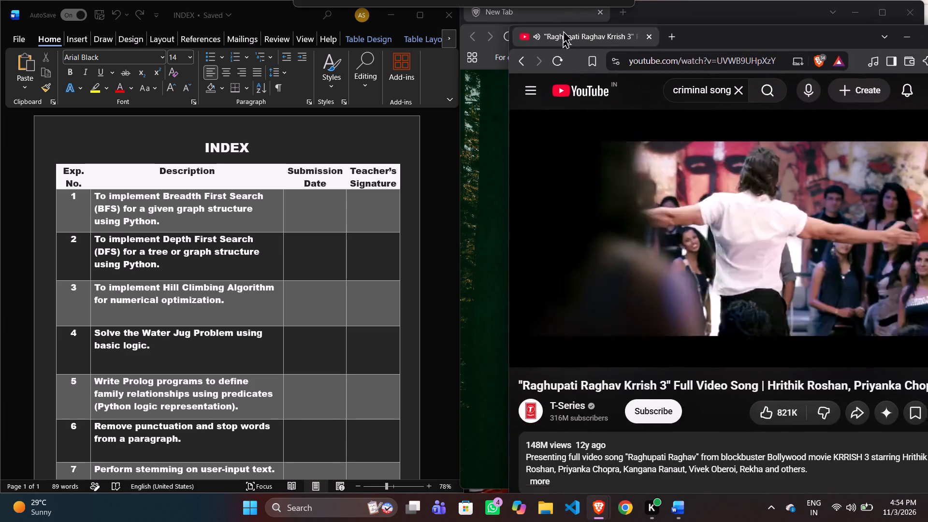
{"action": "left_click_drag", "start_coordinate": [563, 30], "coordinate": [557, 0]}
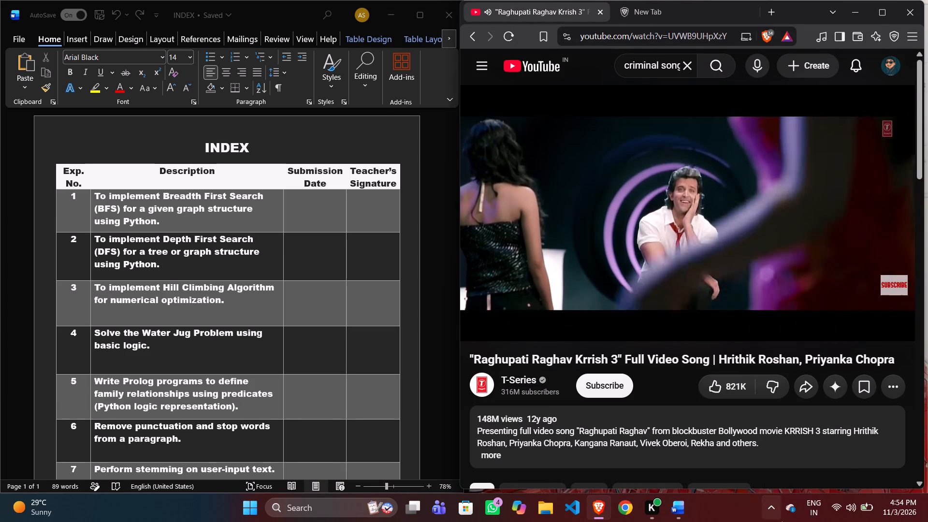
Lower the system volume to a little under half and dismiss the quick settings.
{"action": "left_click", "coordinate": [862, 513]}
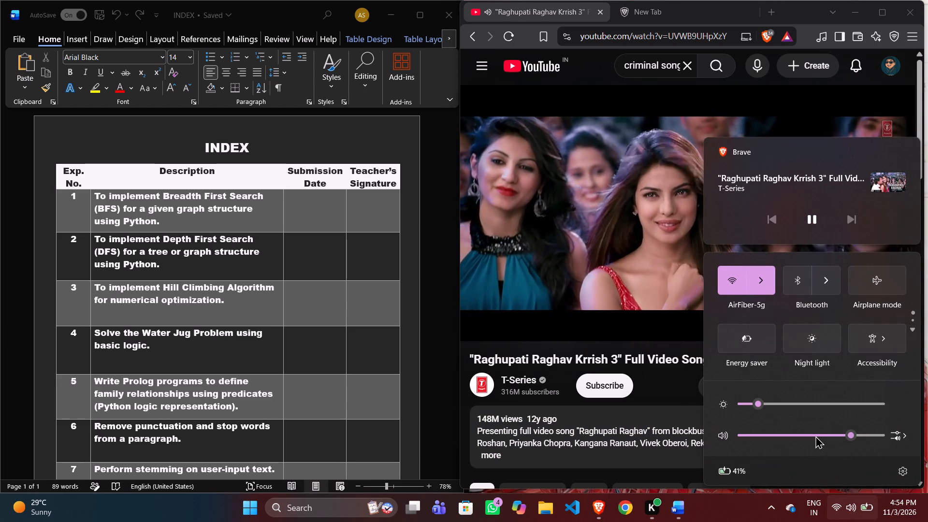
{"action": "left_click", "coordinate": [815, 438]}
{"action": "left_click", "coordinate": [796, 439]}
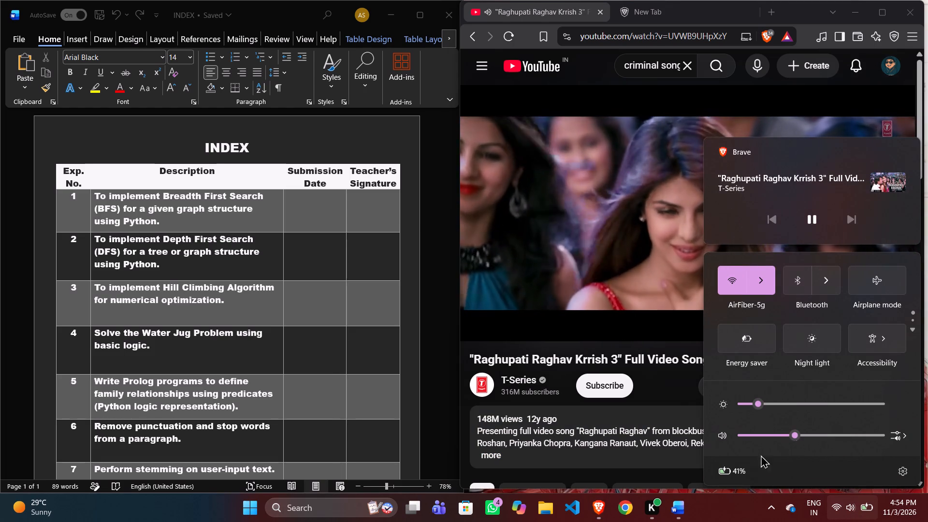
{"action": "left_click", "coordinate": [742, 521]}
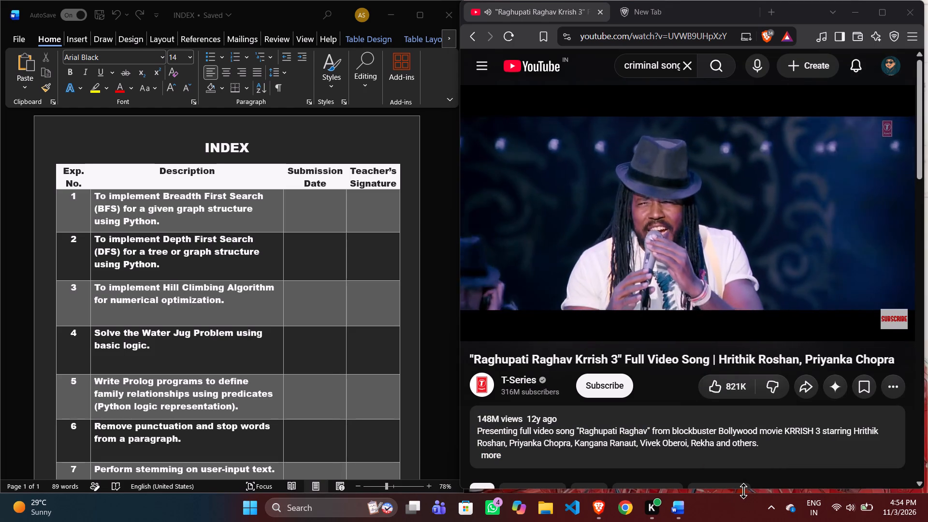
{"action": "left_click", "coordinate": [743, 491]}
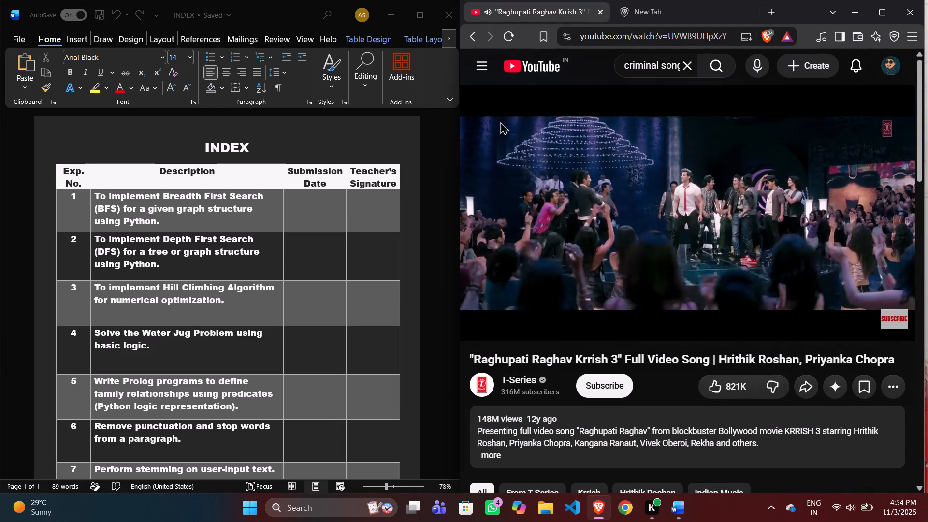
Minimize the Brave window while the song keeps playing.
{"action": "left_click", "coordinate": [847, 9]}
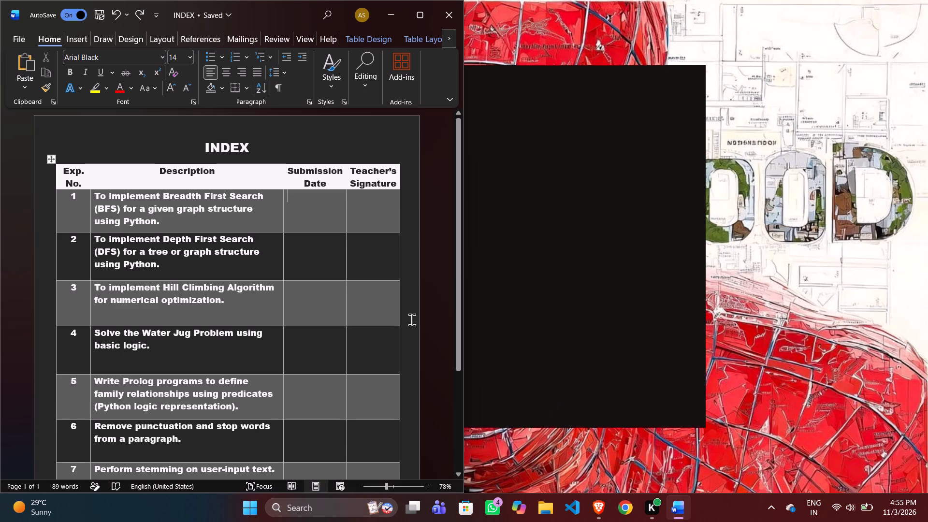
Save the INDEX document again in Word and look over the finished table.
{"action": "key", "text": "ctrl+s"}
{"action": "scroll", "coordinate": [305, 193], "scroll_direction": "down", "scroll_amount": 2}
{"action": "scroll", "coordinate": [305, 193], "scroll_direction": "up", "scroll_amount": 1}
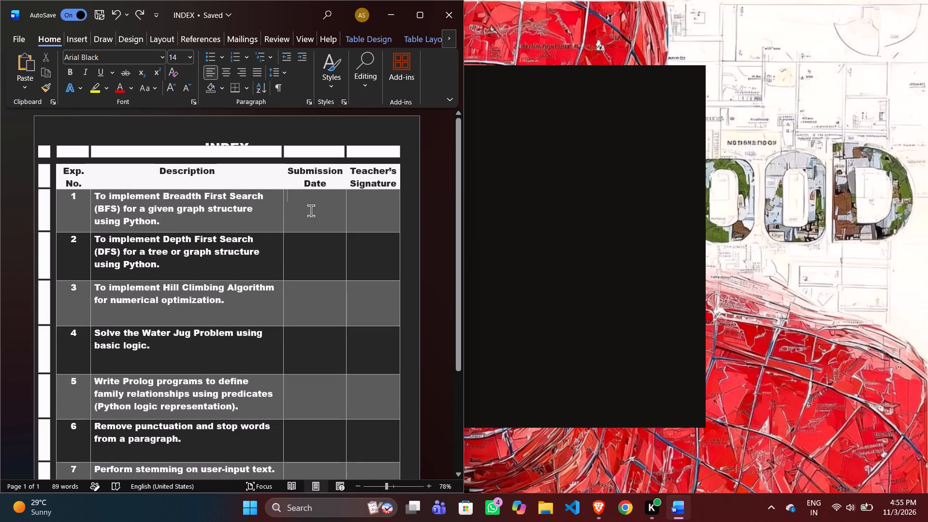
{"action": "left_click", "coordinate": [386, 133]}
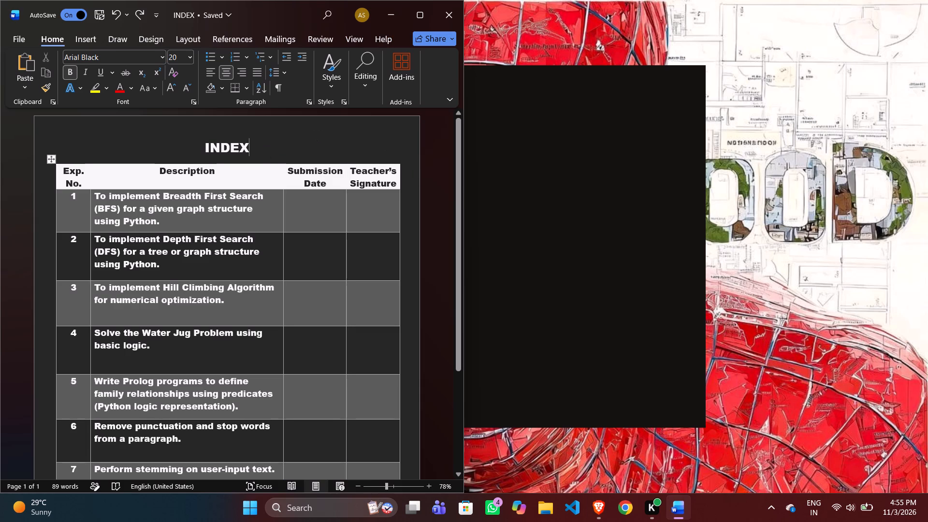
{"action": "scroll", "coordinate": [367, 267], "scroll_direction": "down", "scroll_amount": 4}
{"action": "scroll", "coordinate": [367, 267], "scroll_direction": "up", "scroll_amount": 4}
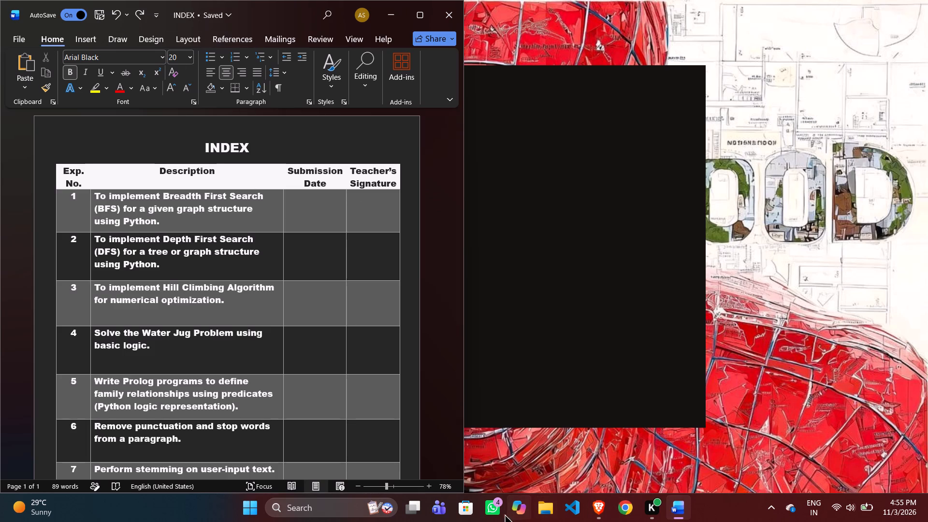
Open WhatsApp.
{"action": "double_click", "coordinate": [492, 512]}
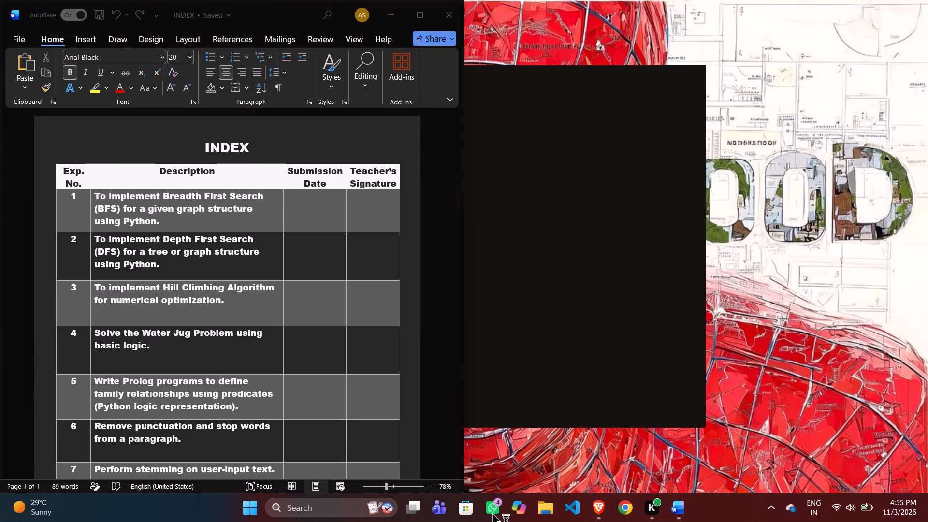
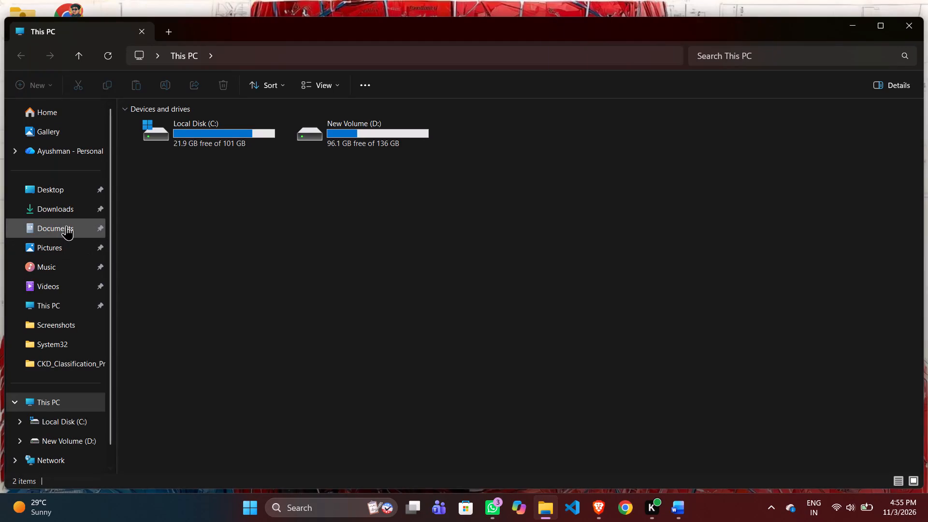
Look for the saved INDEX document in the Downloads, Documents and Custom Office Templates folders, then return to Documents.
{"action": "left_click", "coordinate": [71, 211]}
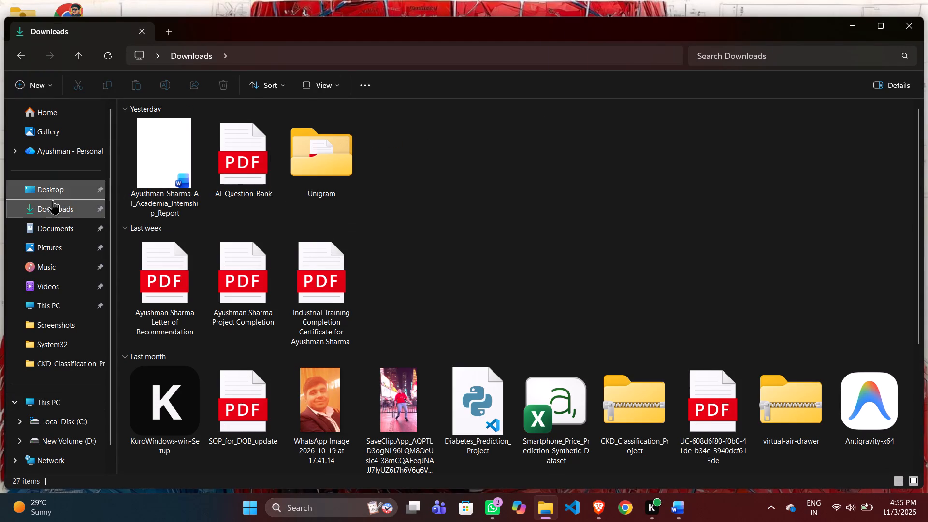
{"action": "left_click", "coordinate": [47, 227]}
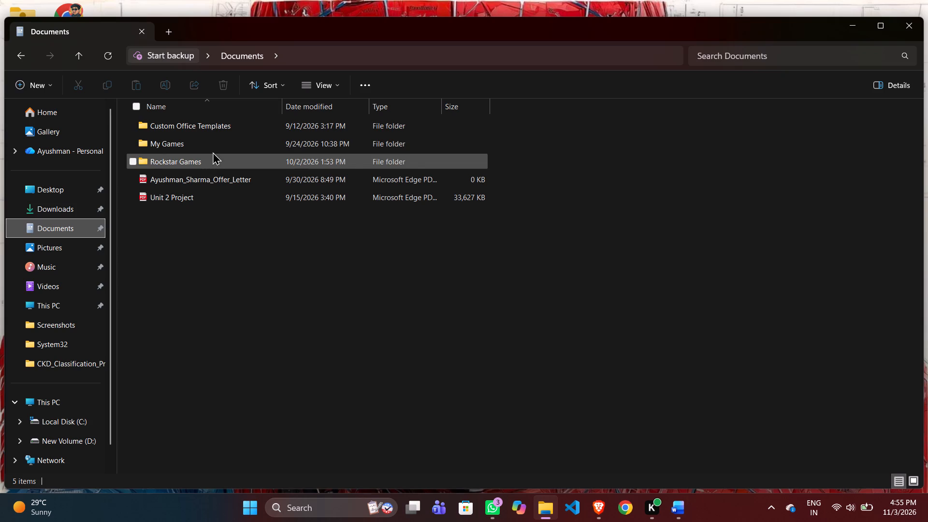
{"action": "double_click", "coordinate": [220, 128]}
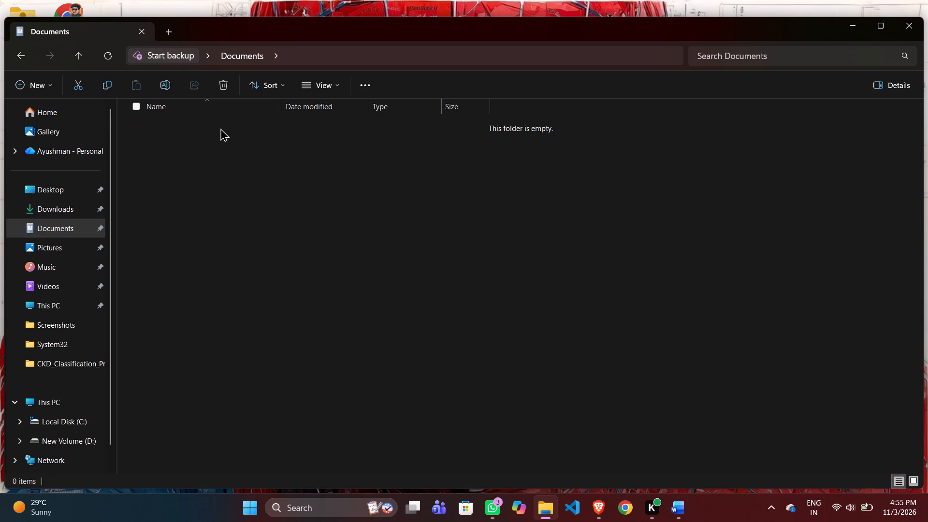
{"action": "left_click", "coordinate": [19, 61]}
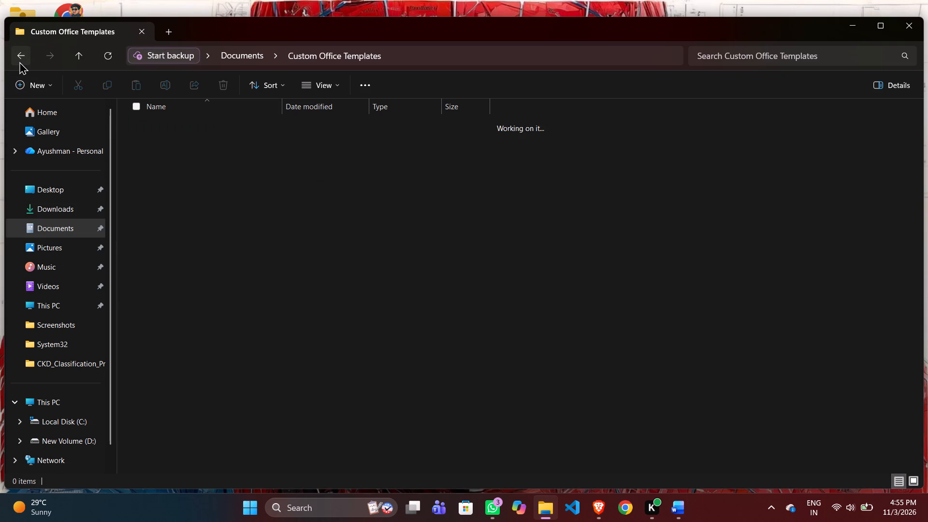
{"action": "left_click", "coordinate": [168, 209]}
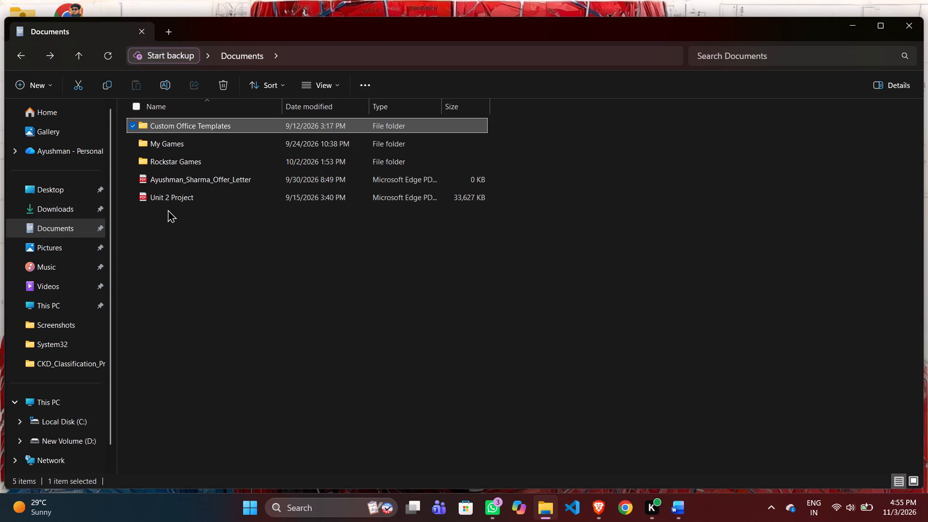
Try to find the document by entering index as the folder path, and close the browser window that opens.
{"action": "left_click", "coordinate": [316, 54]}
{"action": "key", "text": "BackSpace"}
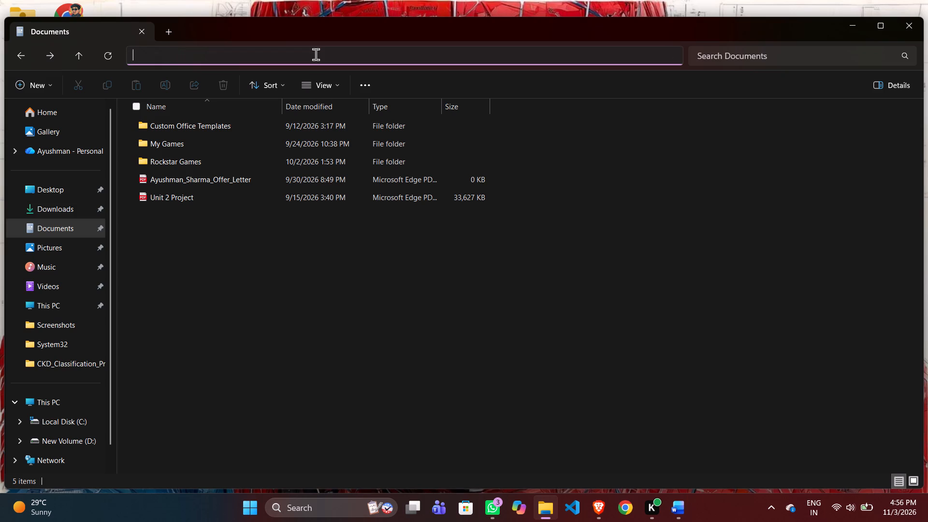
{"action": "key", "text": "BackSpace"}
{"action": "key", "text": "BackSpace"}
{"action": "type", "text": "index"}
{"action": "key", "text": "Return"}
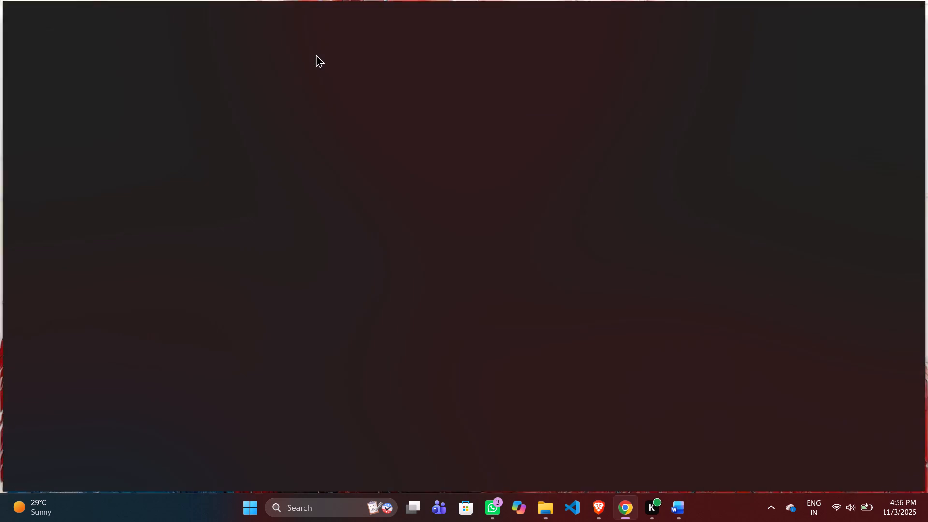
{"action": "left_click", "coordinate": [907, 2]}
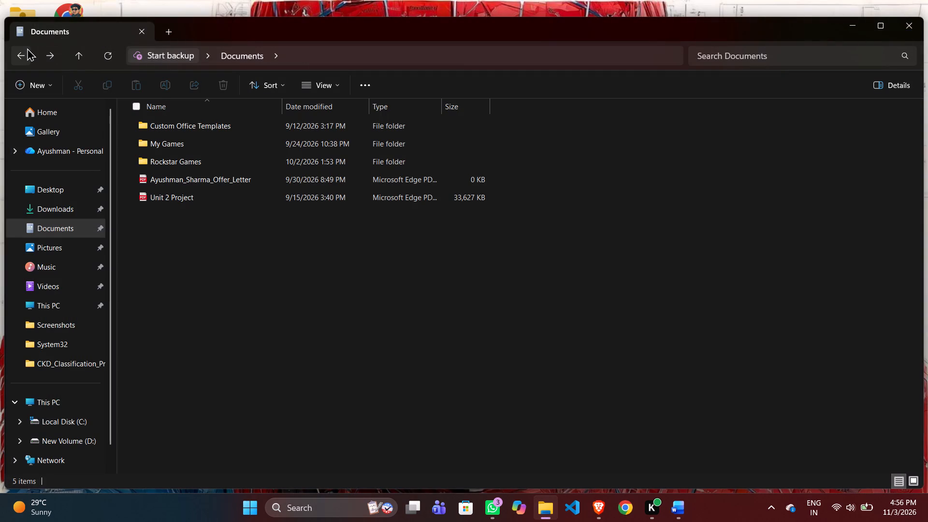
Go back to the Downloads folder and look through its files for the INDEX document.
{"action": "left_click", "coordinate": [27, 48]}
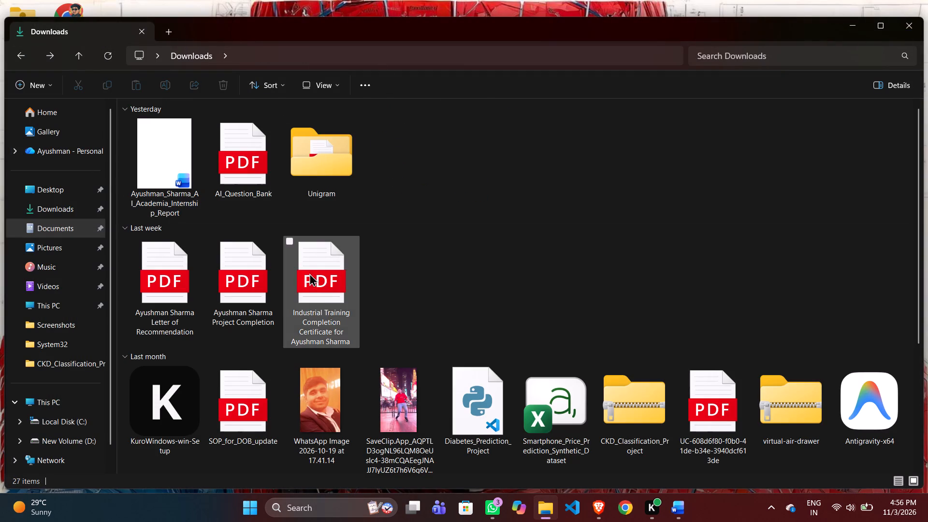
{"action": "scroll", "coordinate": [531, 334], "scroll_direction": "down", "scroll_amount": 3}
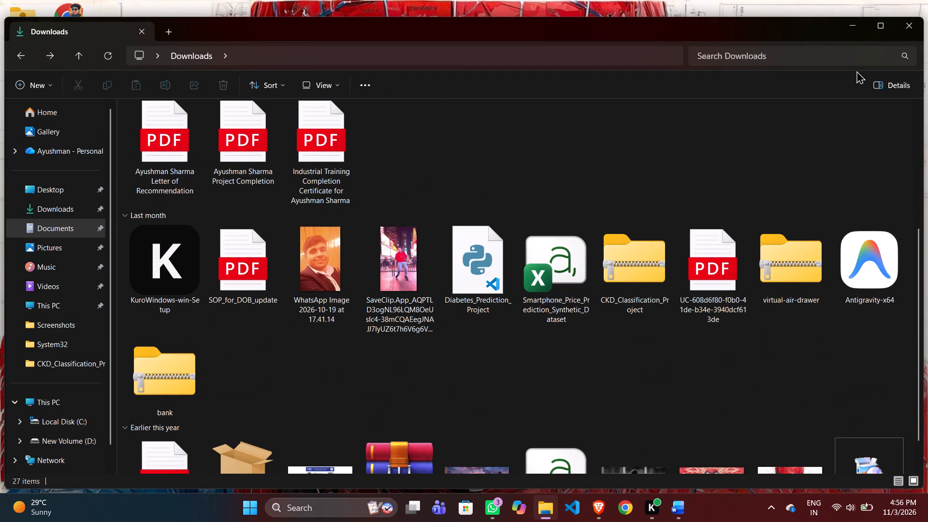
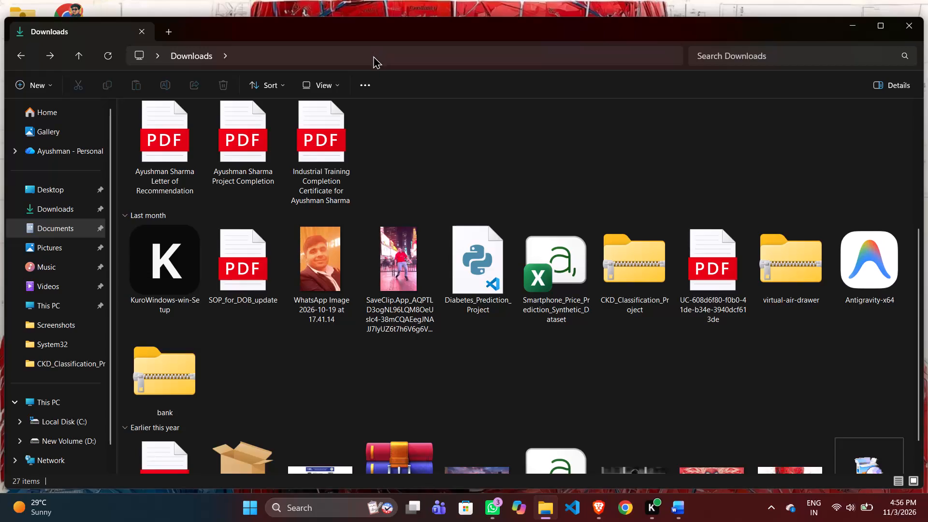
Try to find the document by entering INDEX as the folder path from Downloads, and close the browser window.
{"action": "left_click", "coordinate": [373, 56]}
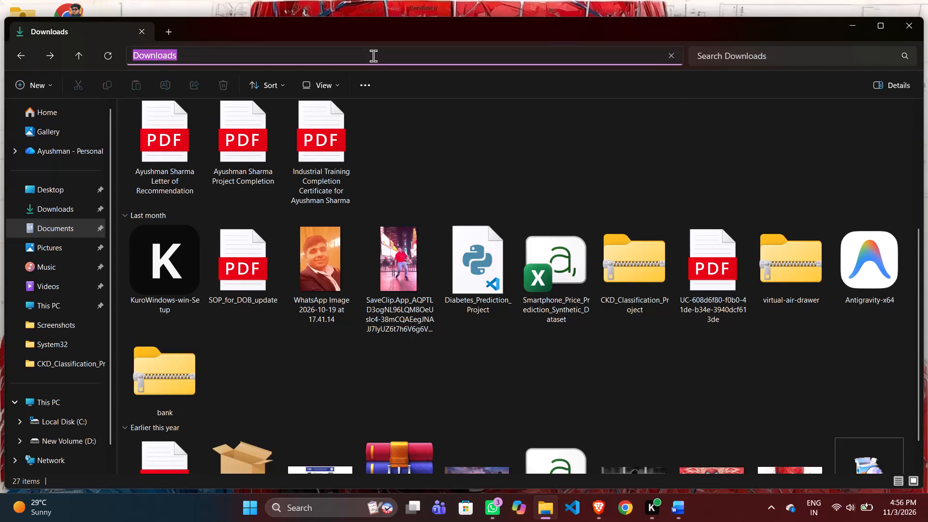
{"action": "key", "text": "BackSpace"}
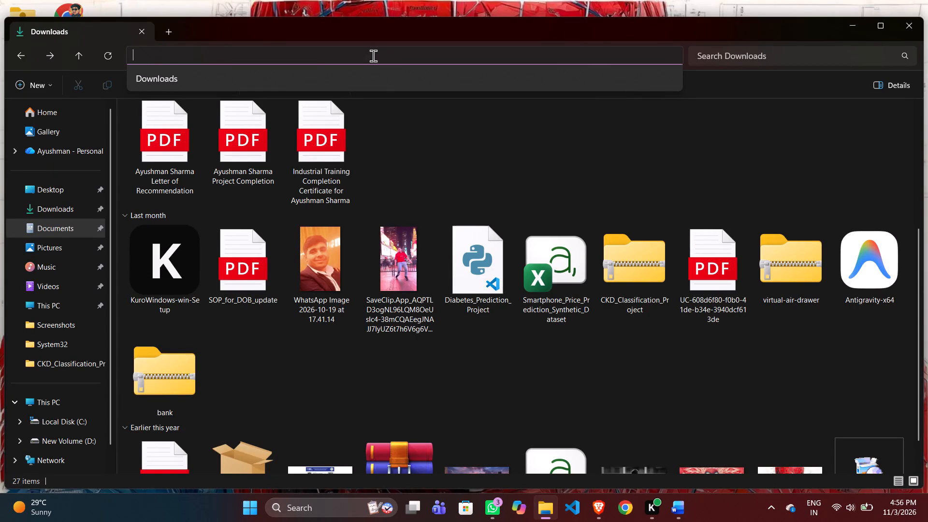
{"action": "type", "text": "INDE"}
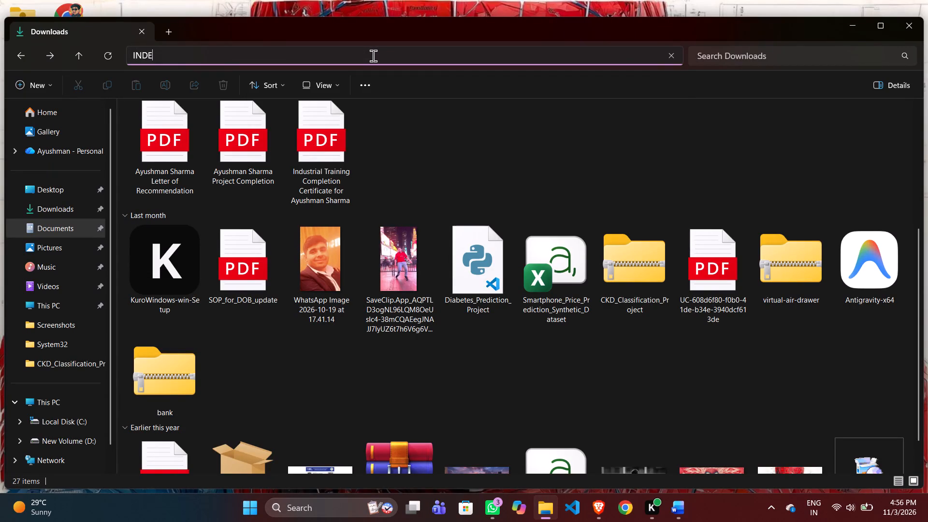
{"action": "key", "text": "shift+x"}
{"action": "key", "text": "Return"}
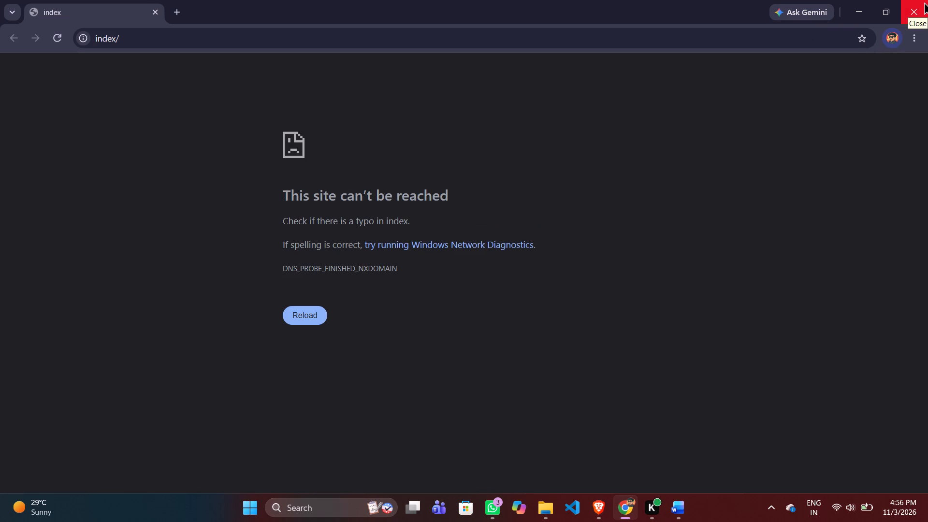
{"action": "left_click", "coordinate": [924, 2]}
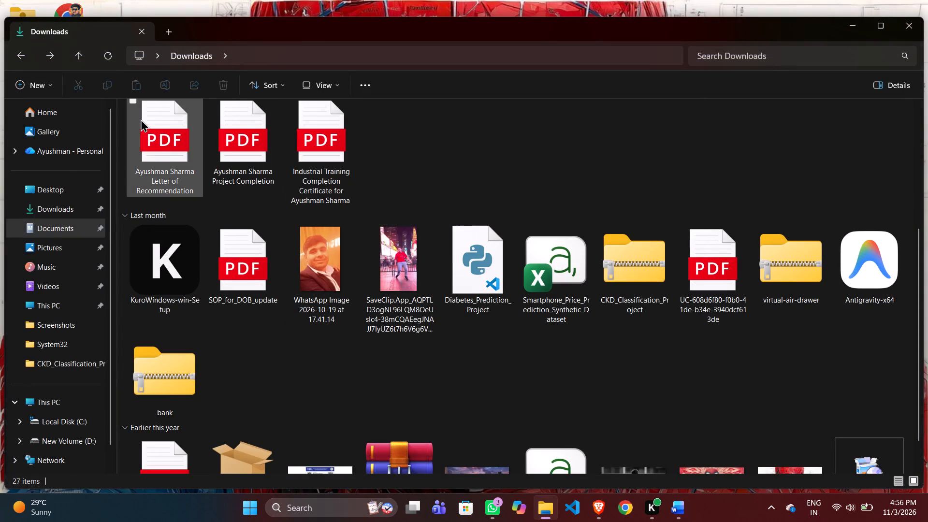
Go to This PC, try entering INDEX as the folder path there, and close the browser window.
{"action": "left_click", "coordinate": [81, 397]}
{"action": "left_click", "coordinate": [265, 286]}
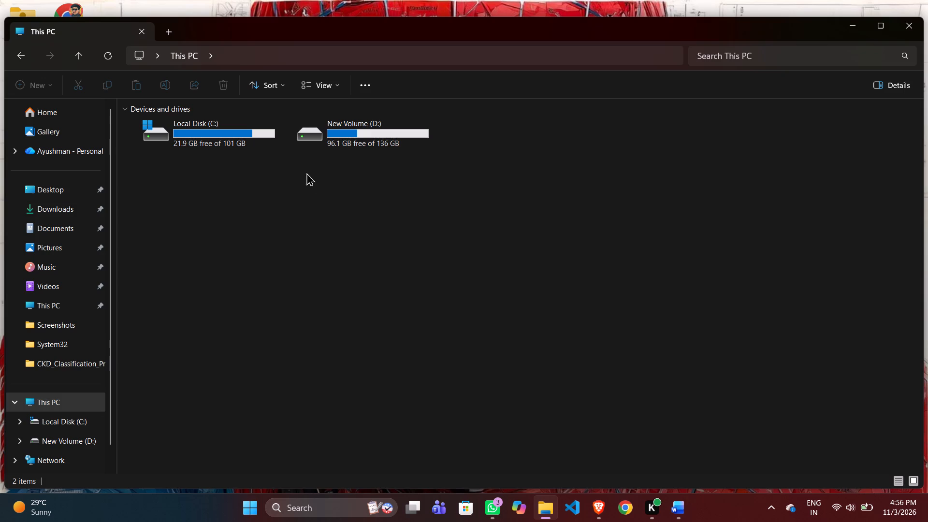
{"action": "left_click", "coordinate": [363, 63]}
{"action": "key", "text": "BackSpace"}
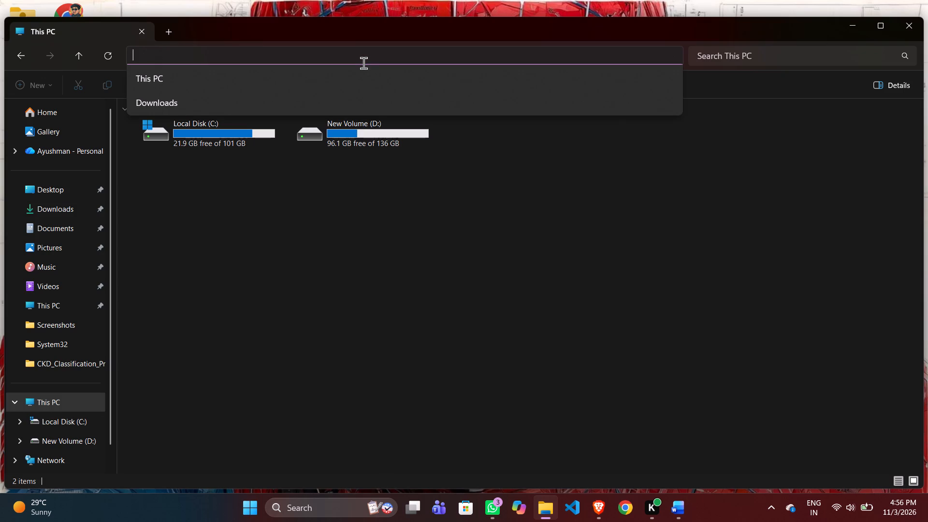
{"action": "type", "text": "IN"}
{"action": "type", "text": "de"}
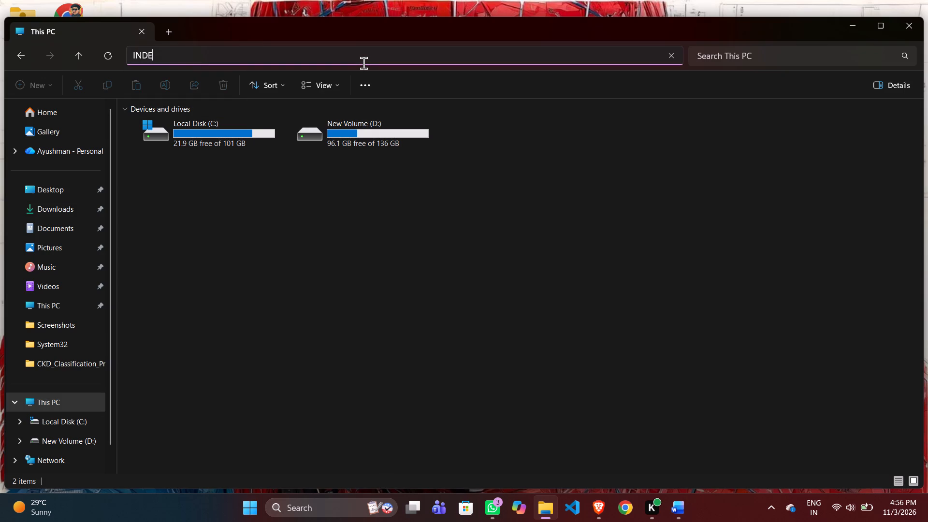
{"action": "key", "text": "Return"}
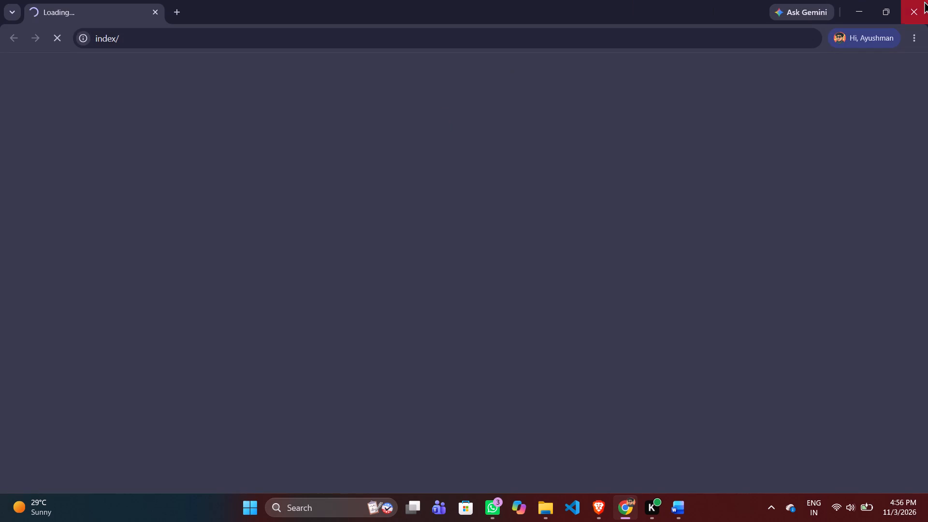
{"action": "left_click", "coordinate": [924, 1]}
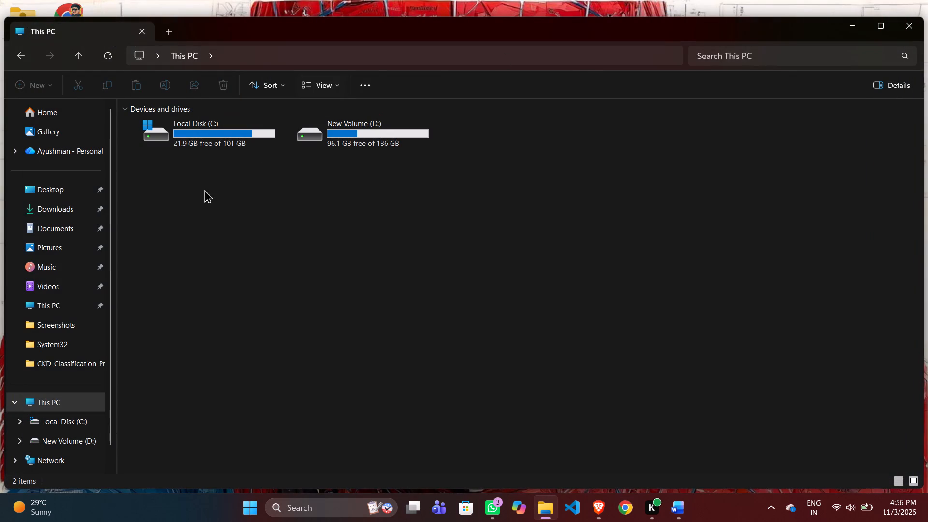
Look for the INDEX document on New Volume (D:) and in its projects folder, and return to the drive.
{"action": "double_click", "coordinate": [370, 145]}
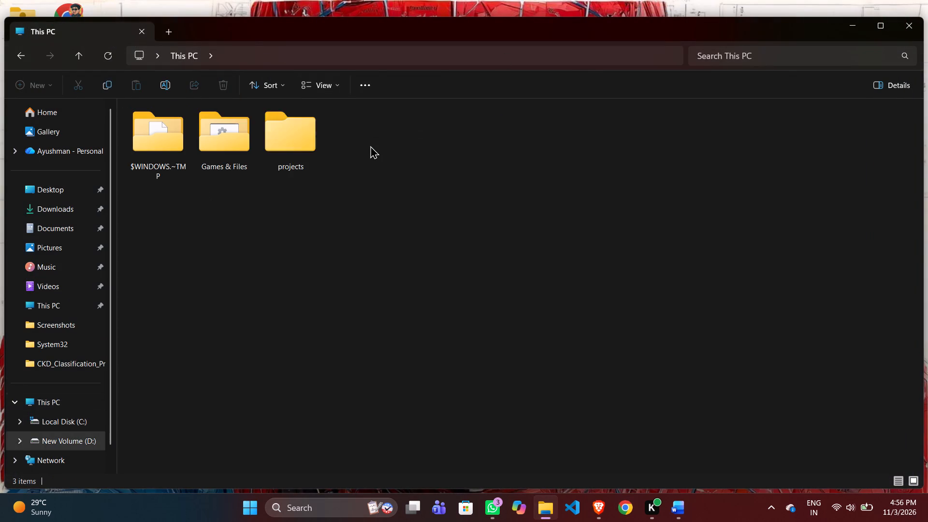
{"action": "double_click", "coordinate": [290, 143]}
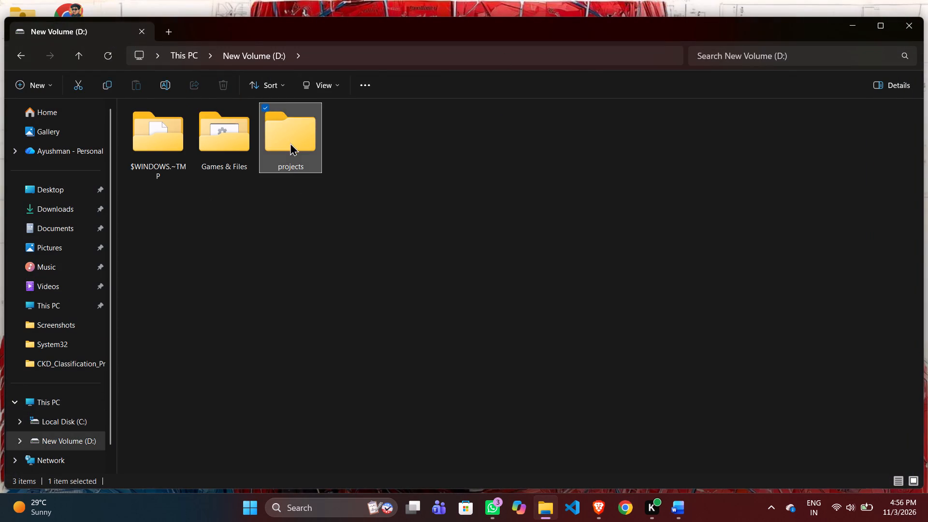
{"action": "left_click", "coordinate": [22, 59]}
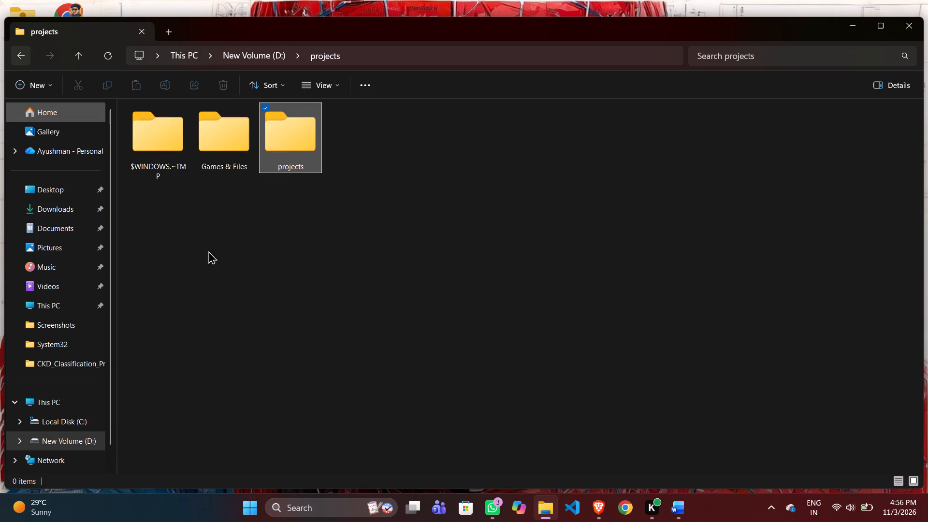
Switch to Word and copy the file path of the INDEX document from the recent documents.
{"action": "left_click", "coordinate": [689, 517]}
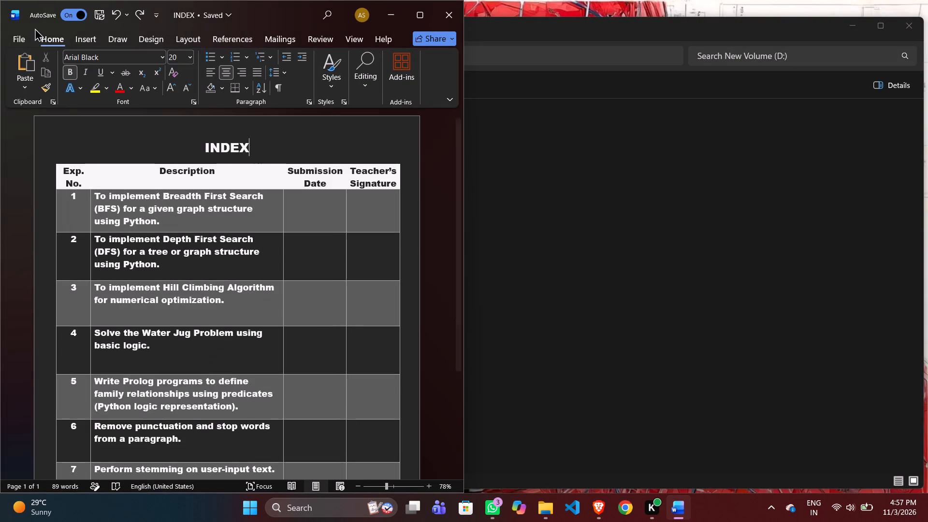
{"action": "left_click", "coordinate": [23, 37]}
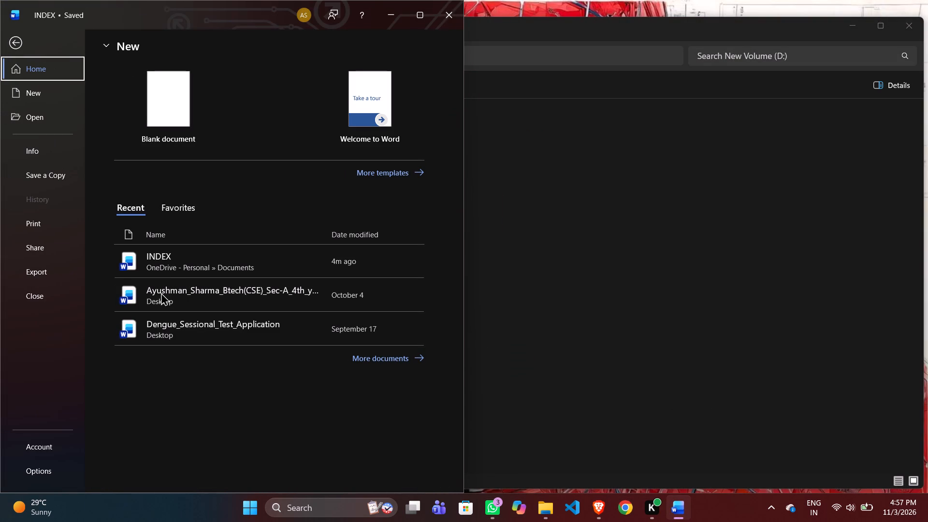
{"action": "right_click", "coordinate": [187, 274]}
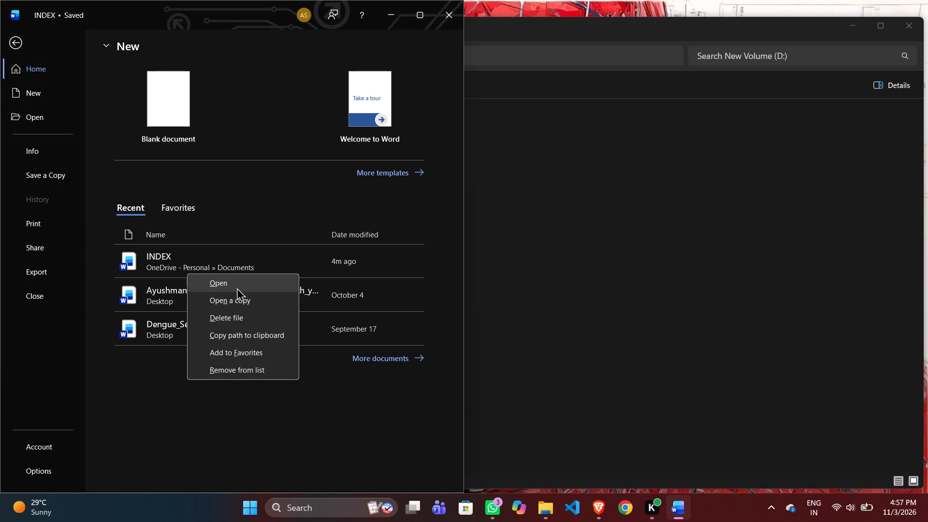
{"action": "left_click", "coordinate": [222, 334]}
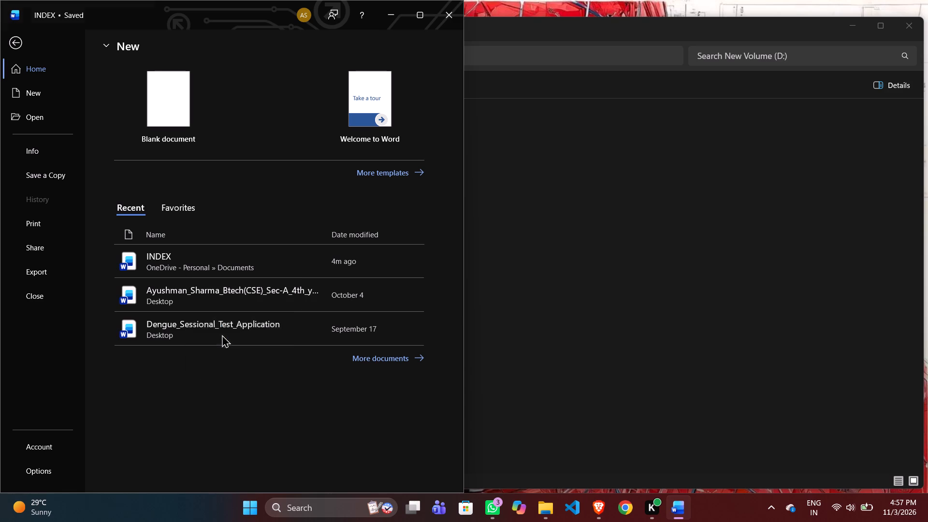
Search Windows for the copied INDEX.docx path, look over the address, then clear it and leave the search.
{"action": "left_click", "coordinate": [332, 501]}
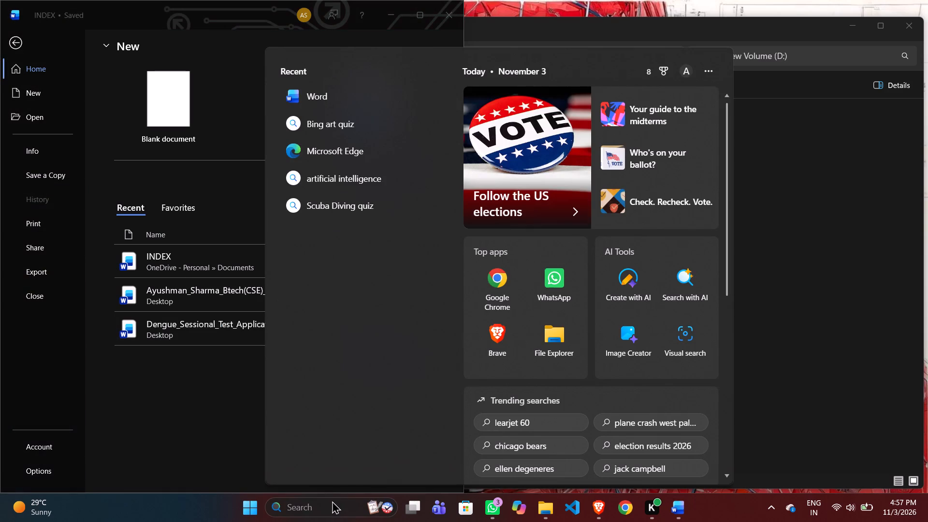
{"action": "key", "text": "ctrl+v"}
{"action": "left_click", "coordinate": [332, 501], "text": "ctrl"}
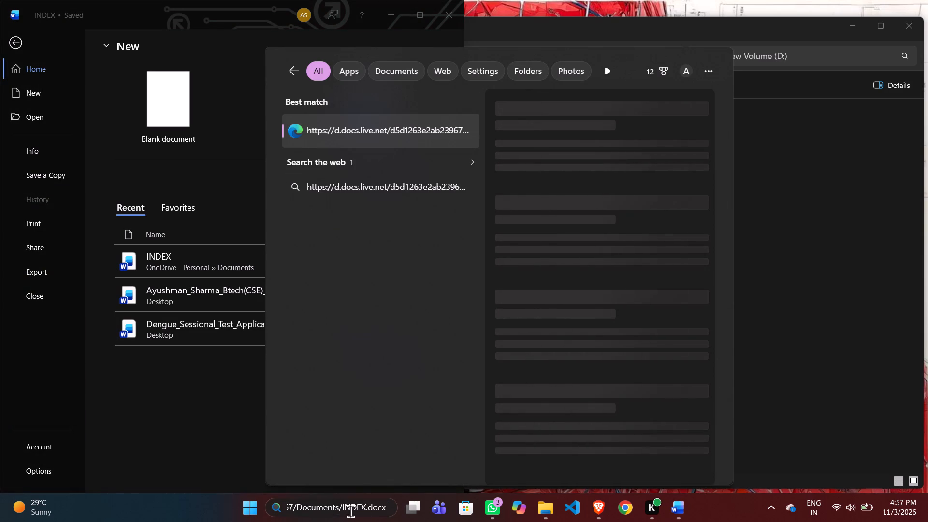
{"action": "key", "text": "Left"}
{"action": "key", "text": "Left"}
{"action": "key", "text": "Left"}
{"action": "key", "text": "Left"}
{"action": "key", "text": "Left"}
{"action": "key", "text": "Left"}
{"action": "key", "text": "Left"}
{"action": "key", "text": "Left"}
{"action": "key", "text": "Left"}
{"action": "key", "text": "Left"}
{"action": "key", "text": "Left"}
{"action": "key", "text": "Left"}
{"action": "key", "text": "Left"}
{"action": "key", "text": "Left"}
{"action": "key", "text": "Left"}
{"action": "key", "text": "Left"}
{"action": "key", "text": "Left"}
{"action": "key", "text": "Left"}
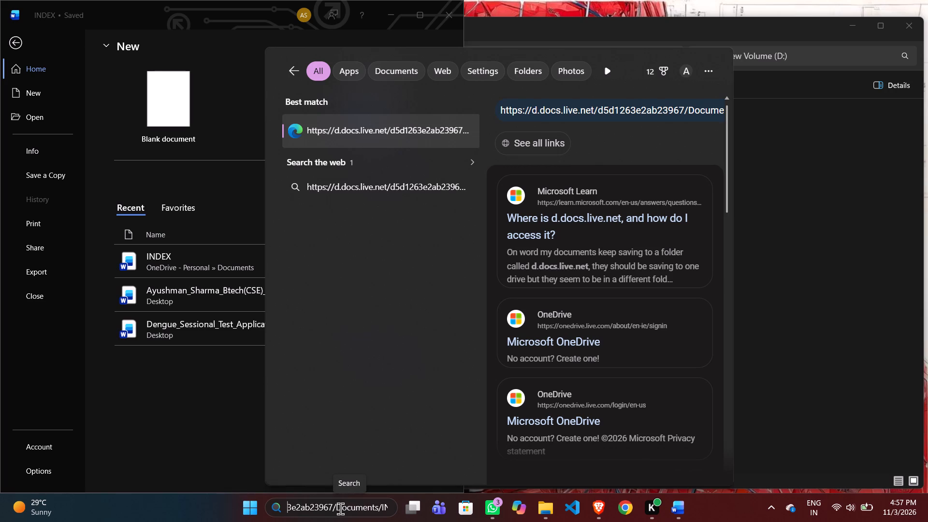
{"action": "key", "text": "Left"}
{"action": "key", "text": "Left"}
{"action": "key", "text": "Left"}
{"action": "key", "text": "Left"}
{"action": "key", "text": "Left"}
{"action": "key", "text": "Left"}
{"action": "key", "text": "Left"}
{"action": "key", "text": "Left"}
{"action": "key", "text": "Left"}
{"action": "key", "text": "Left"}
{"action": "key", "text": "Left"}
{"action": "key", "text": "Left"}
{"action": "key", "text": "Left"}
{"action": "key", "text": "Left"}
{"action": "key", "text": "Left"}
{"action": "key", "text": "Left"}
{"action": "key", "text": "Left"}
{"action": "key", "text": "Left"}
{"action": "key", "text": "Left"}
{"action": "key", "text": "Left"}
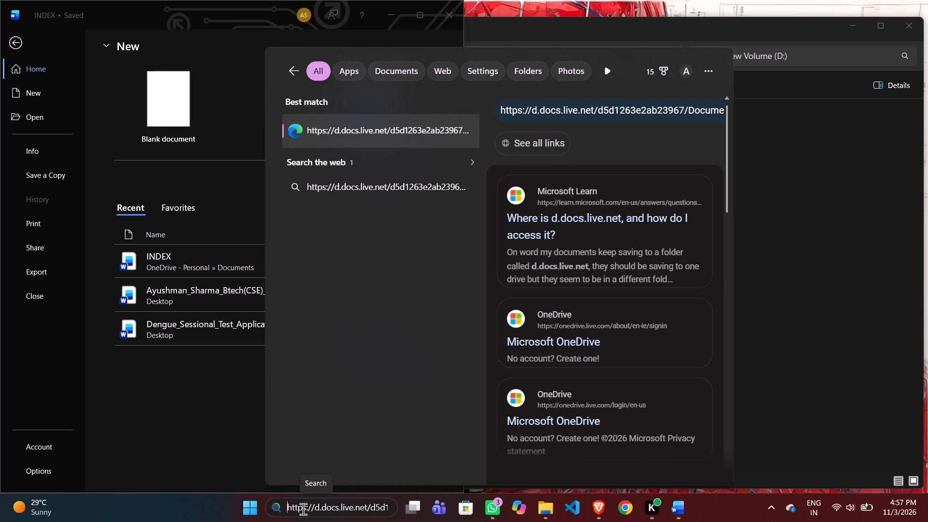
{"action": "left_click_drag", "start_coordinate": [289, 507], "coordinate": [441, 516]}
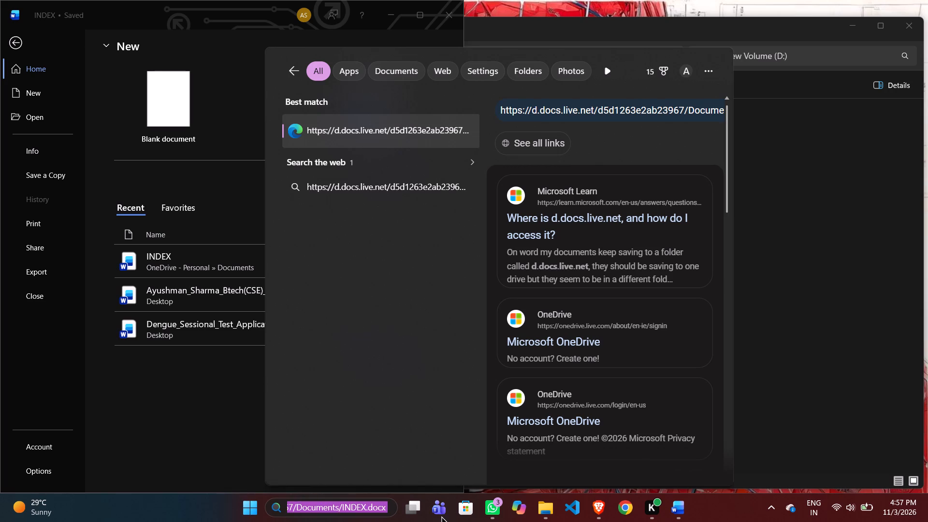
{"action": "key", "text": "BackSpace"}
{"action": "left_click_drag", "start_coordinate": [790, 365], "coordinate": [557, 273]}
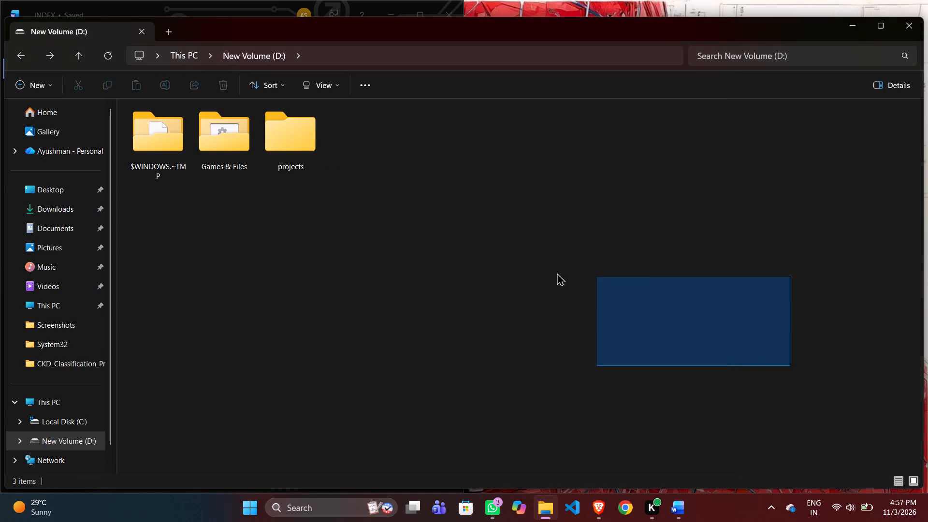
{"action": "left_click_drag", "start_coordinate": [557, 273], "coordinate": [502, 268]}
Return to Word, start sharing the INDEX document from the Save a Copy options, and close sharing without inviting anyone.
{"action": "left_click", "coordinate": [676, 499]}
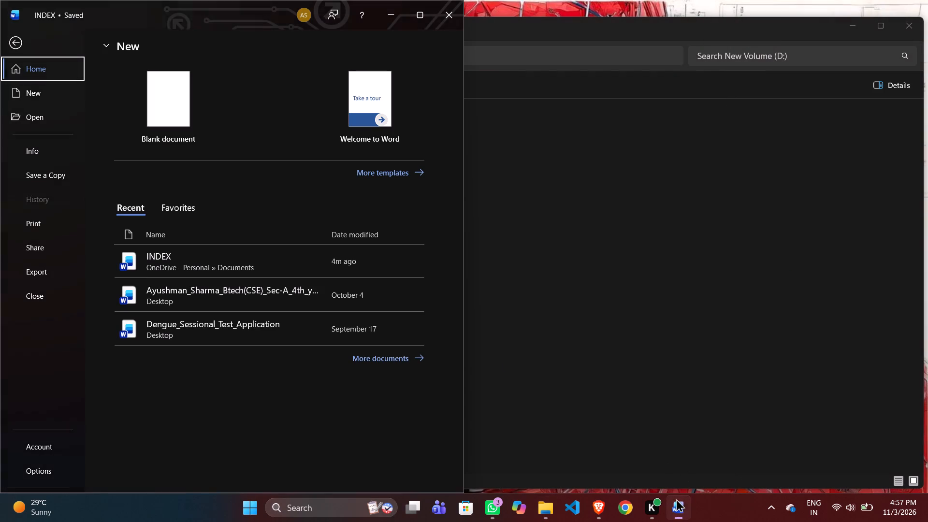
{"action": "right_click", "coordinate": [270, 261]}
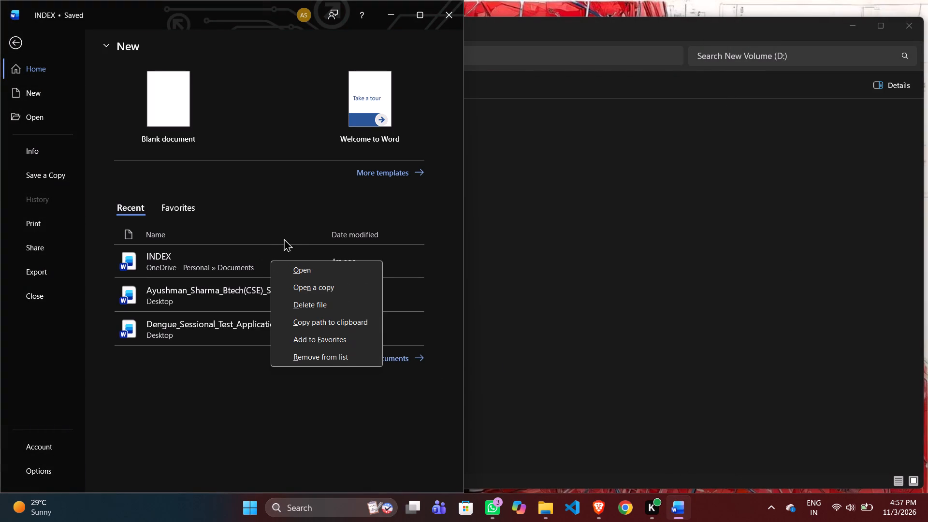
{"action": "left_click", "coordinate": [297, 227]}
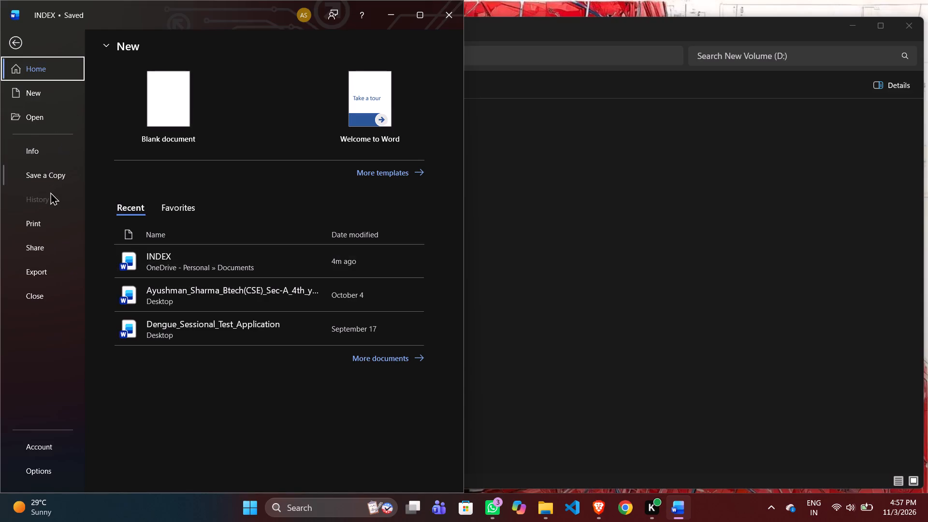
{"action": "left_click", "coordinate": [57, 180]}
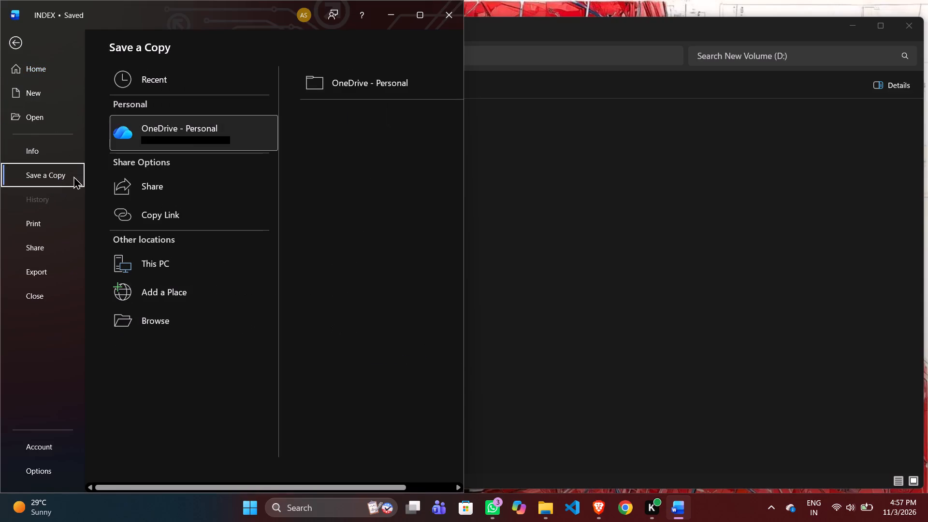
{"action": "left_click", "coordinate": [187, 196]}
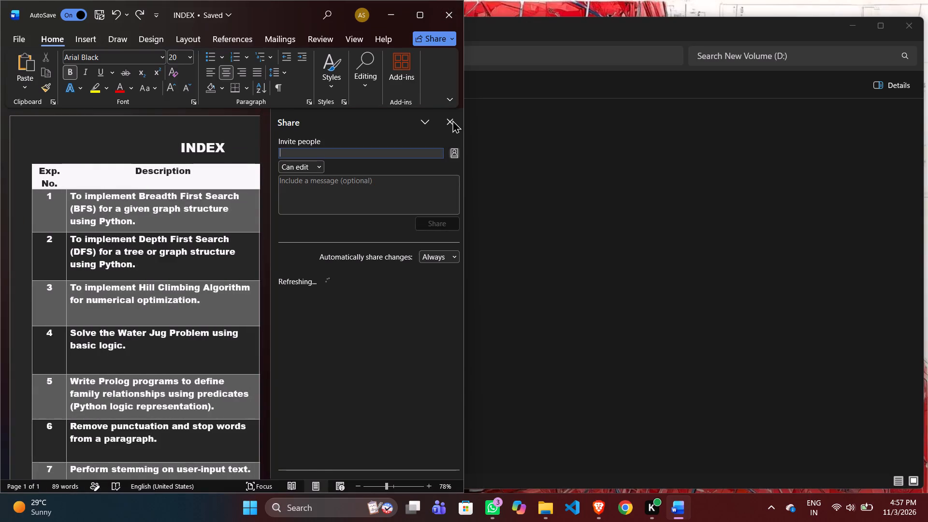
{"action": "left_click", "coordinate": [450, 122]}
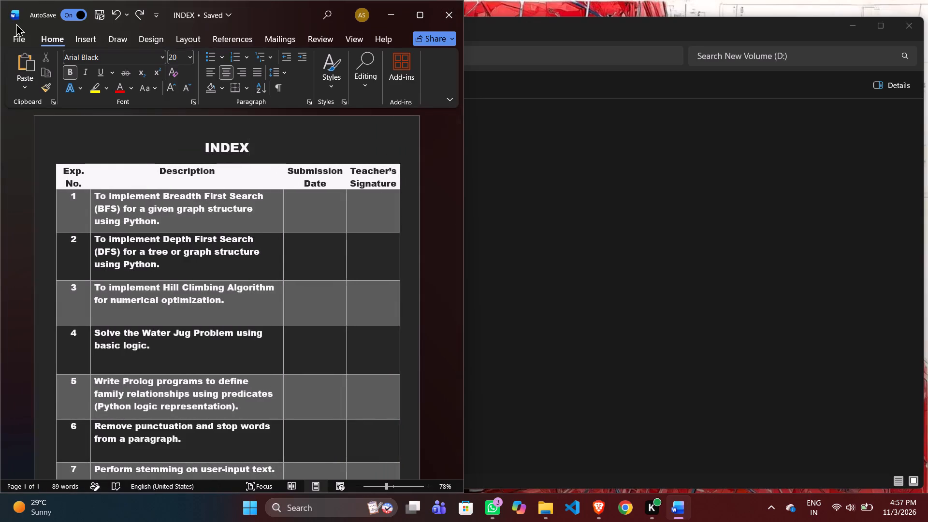
Save a copy of the document to this PC's Documents folder as INDEX in Word Document format, and dismiss the OneDrive survey.
{"action": "left_click", "coordinate": [15, 35]}
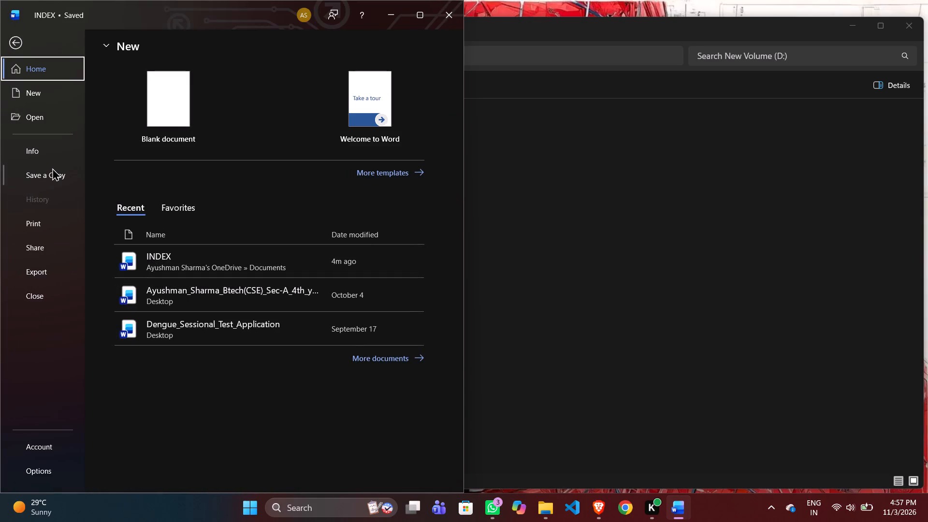
{"action": "left_click", "coordinate": [52, 168]}
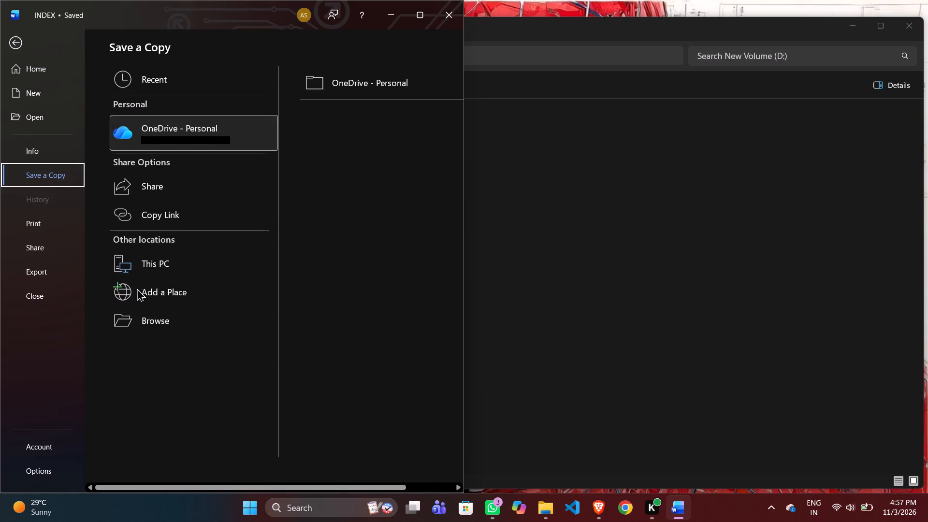
{"action": "left_click", "coordinate": [57, 246]}
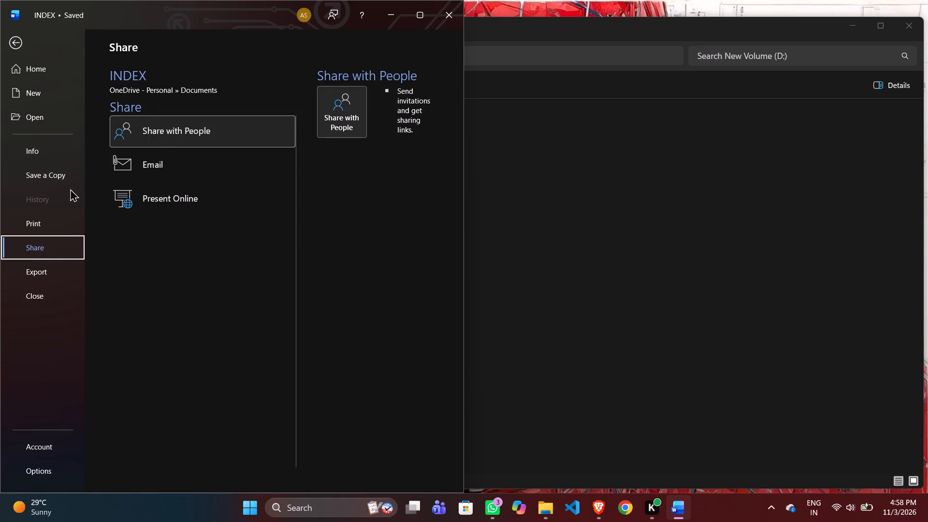
{"action": "left_click", "coordinate": [69, 173]}
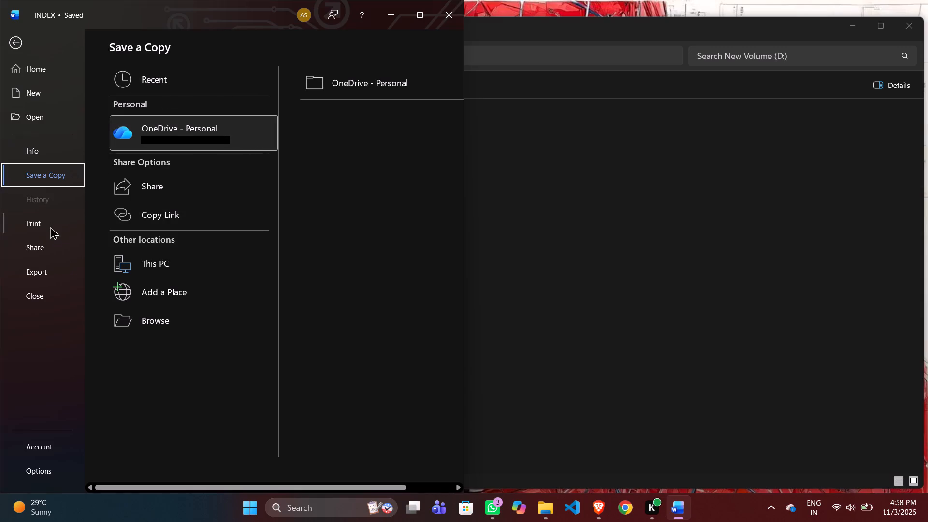
{"action": "left_click", "coordinate": [192, 265]}
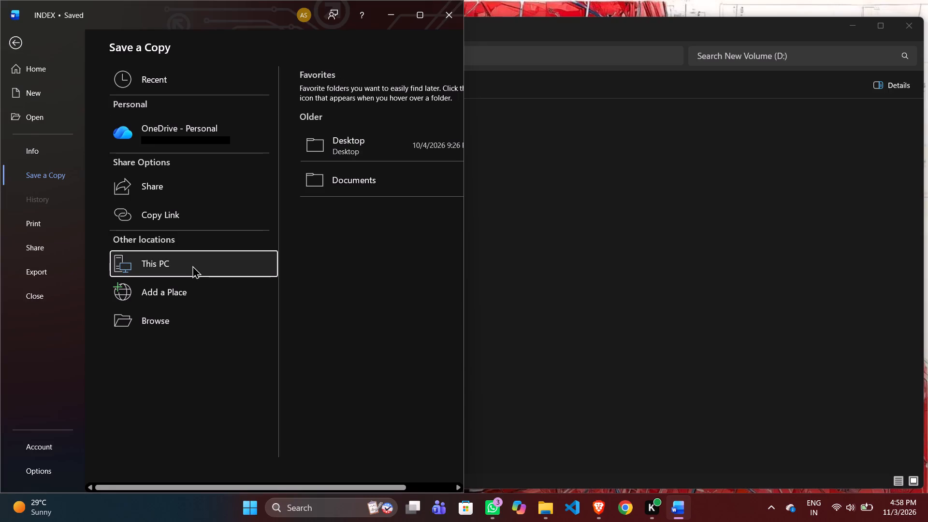
{"action": "left_click", "coordinate": [347, 174]}
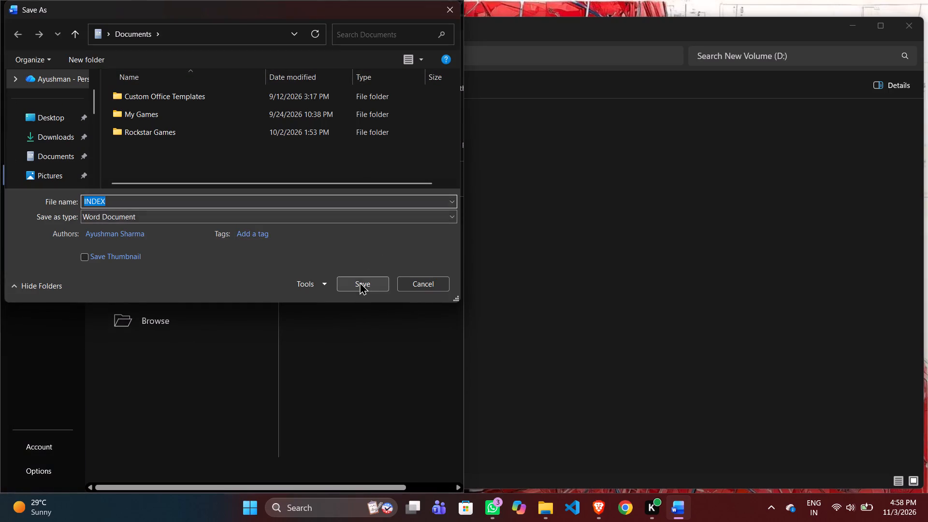
{"action": "left_click", "coordinate": [364, 283]}
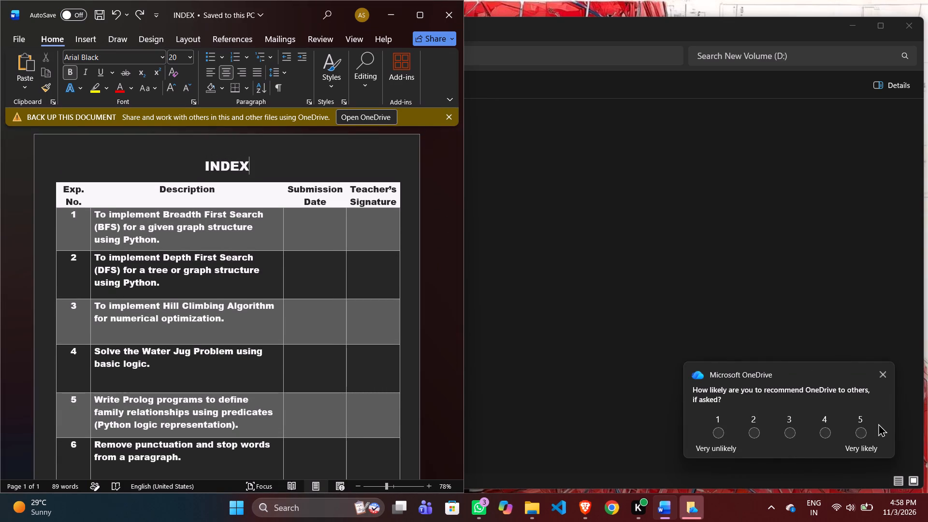
{"action": "left_click", "coordinate": [881, 374]}
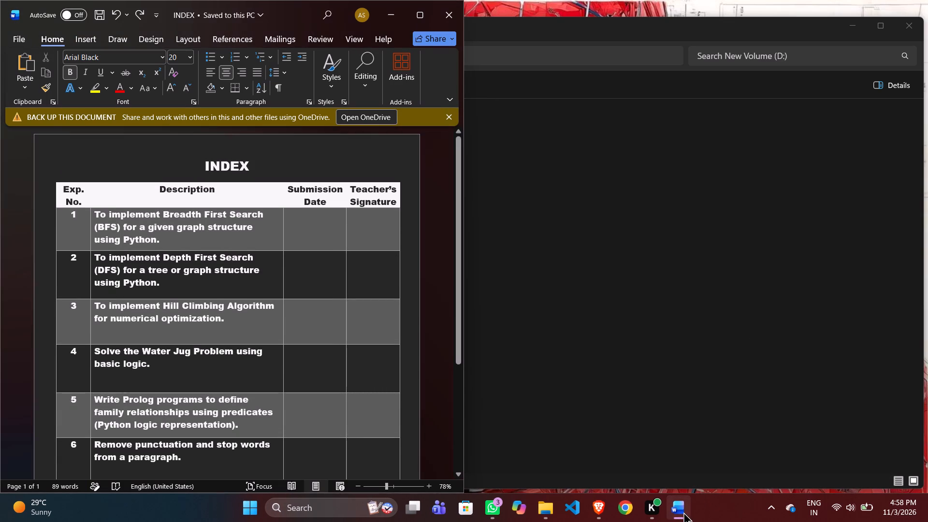
Switch to File Explorer and bring up the share-with choices for the INDEX document in the Documents folder.
{"action": "left_click", "coordinate": [547, 520]}
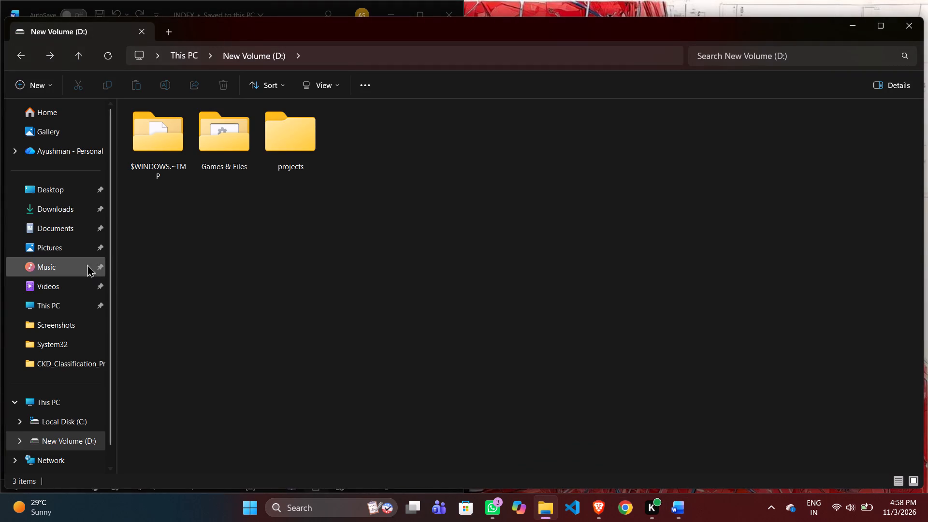
{"action": "left_click", "coordinate": [82, 231]}
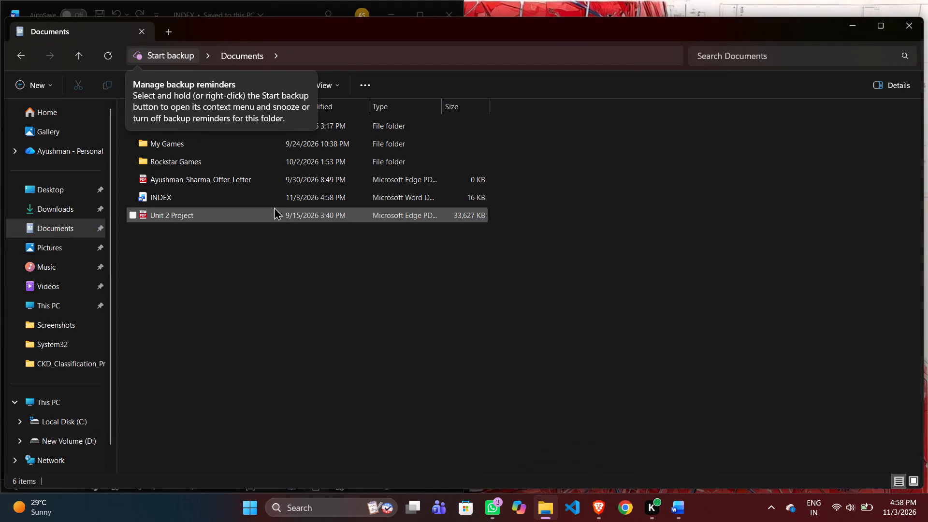
{"action": "left_click", "coordinate": [275, 203]}
{"action": "right_click", "coordinate": [275, 203]}
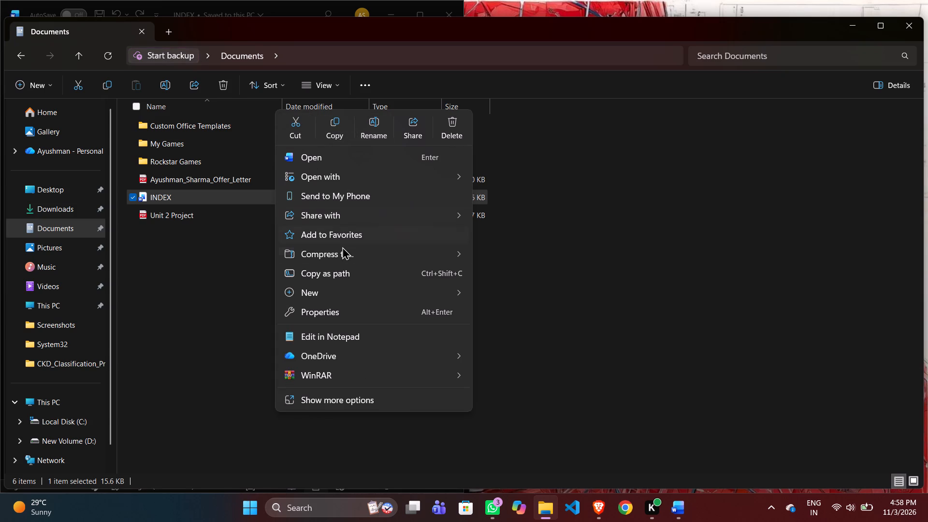
{"action": "left_click", "coordinate": [350, 216]}
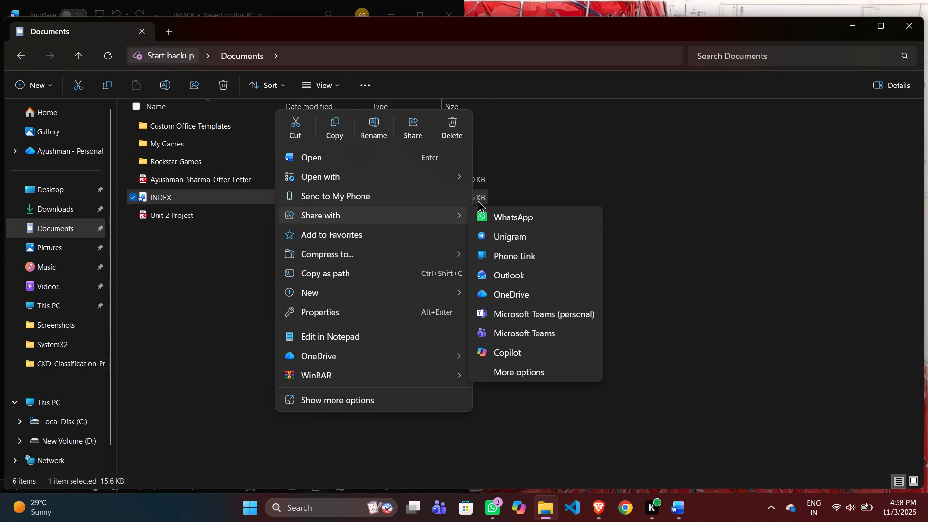
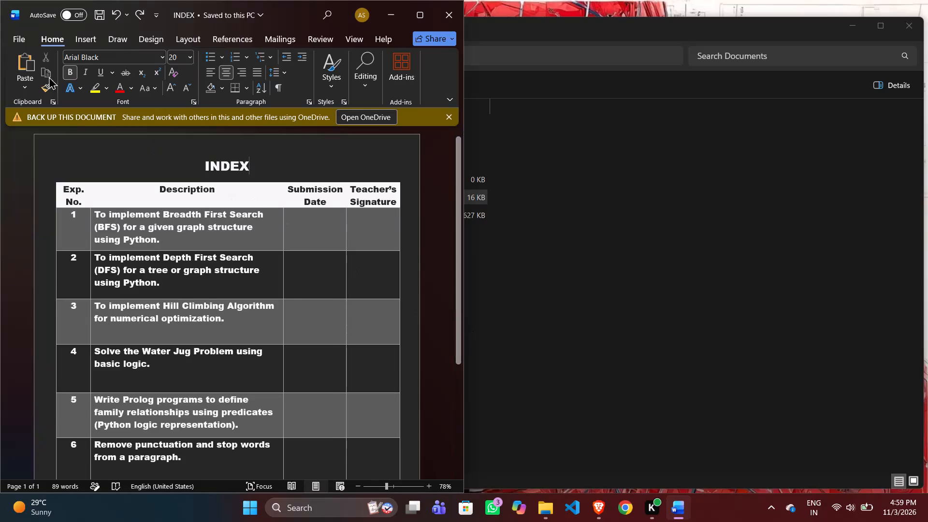
Examine the INDEX page in print preview with the Word window widened, check the document's Info page, and return to editing.
{"action": "left_click", "coordinate": [27, 31]}
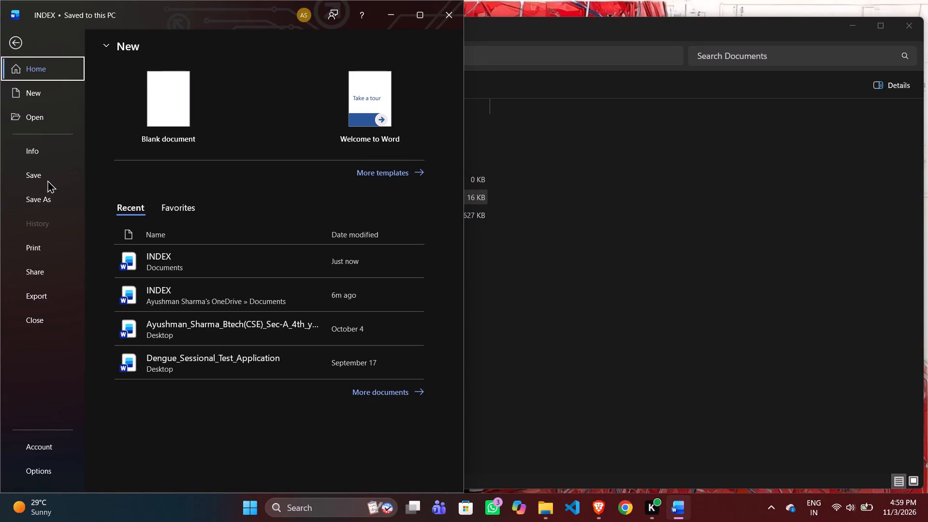
{"action": "left_click", "coordinate": [55, 252]}
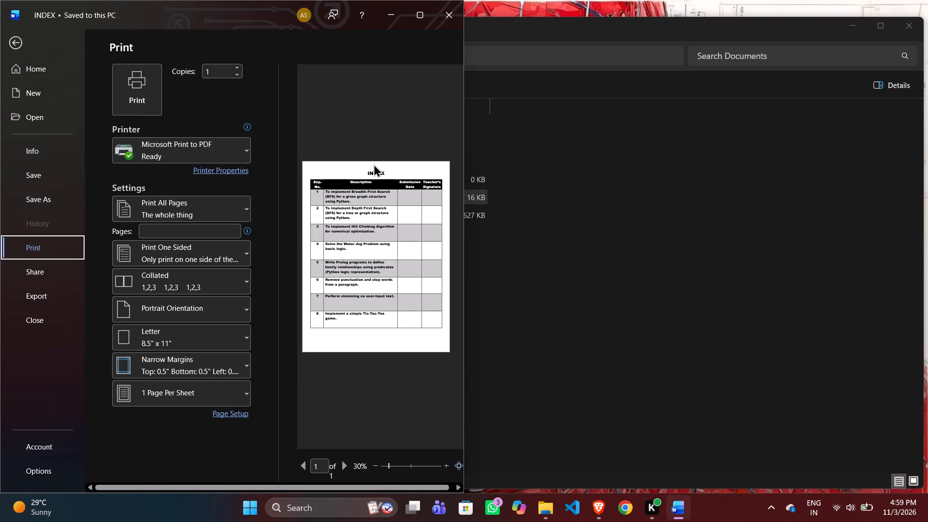
{"action": "scroll", "coordinate": [374, 164], "scroll_direction": "up", "scroll_amount": 8, "text": "ctrl"}
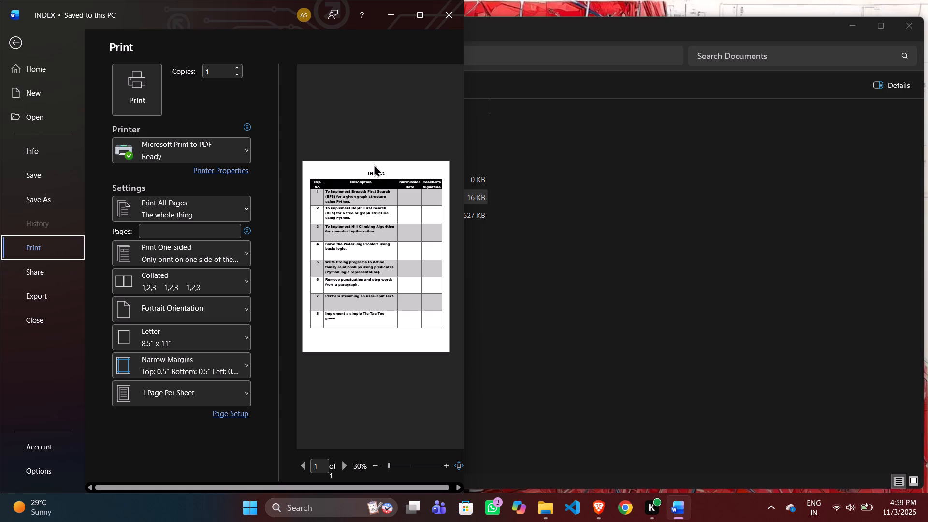
{"action": "left_click", "coordinate": [369, 173]}
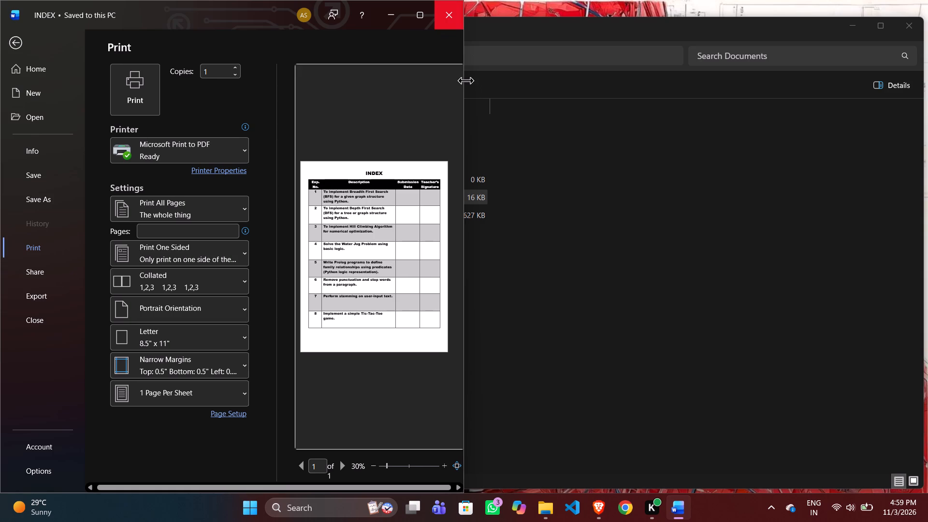
{"action": "left_click_drag", "start_coordinate": [465, 80], "coordinate": [583, 68]}
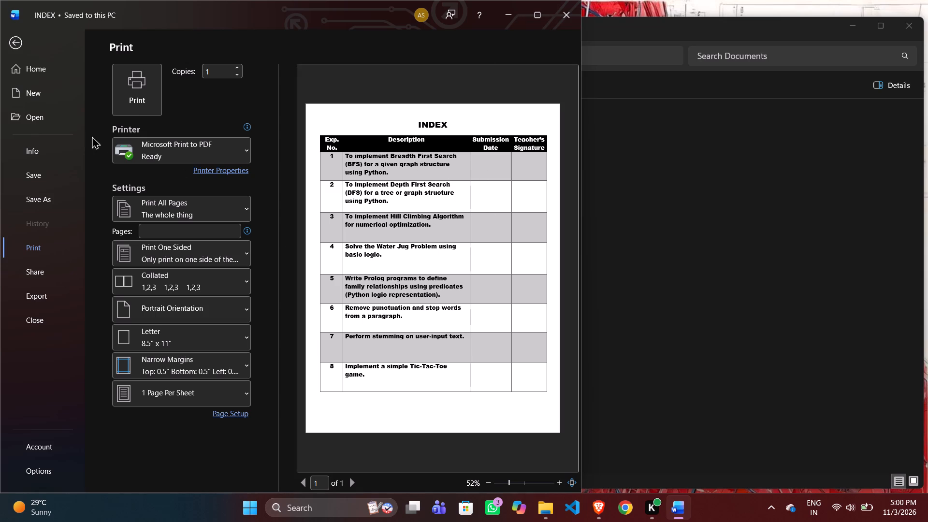
{"action": "left_click", "coordinate": [36, 139]}
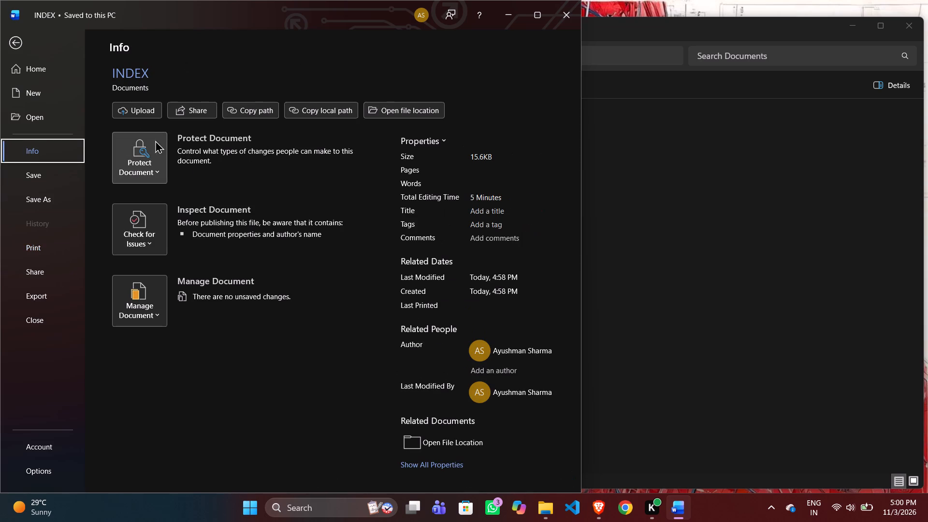
{"action": "left_click", "coordinate": [16, 35]}
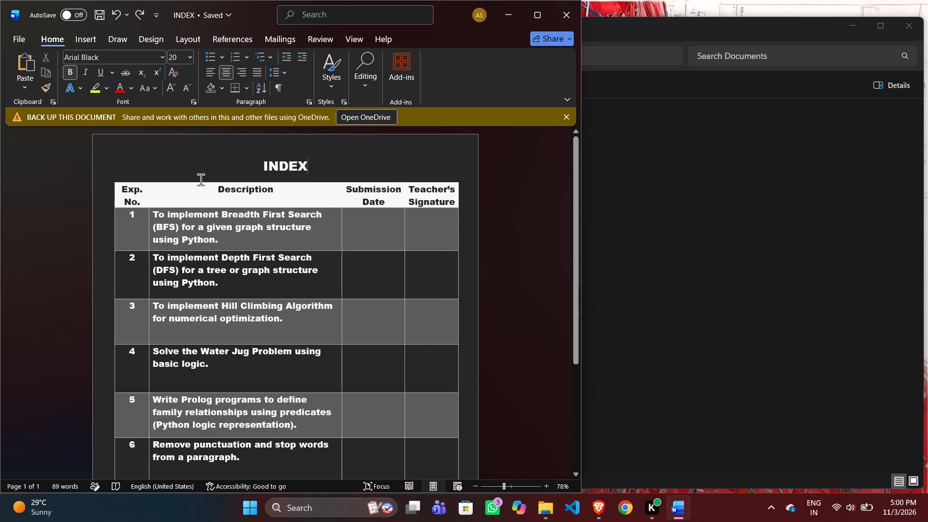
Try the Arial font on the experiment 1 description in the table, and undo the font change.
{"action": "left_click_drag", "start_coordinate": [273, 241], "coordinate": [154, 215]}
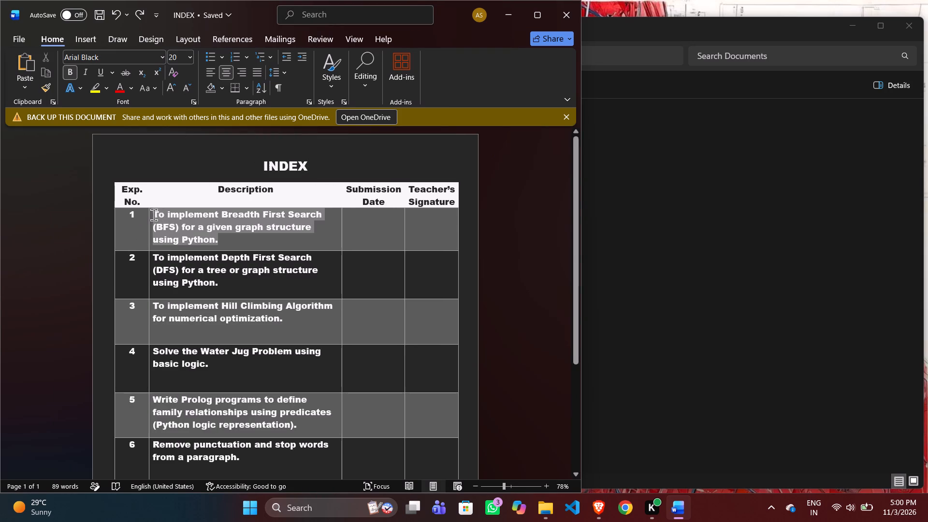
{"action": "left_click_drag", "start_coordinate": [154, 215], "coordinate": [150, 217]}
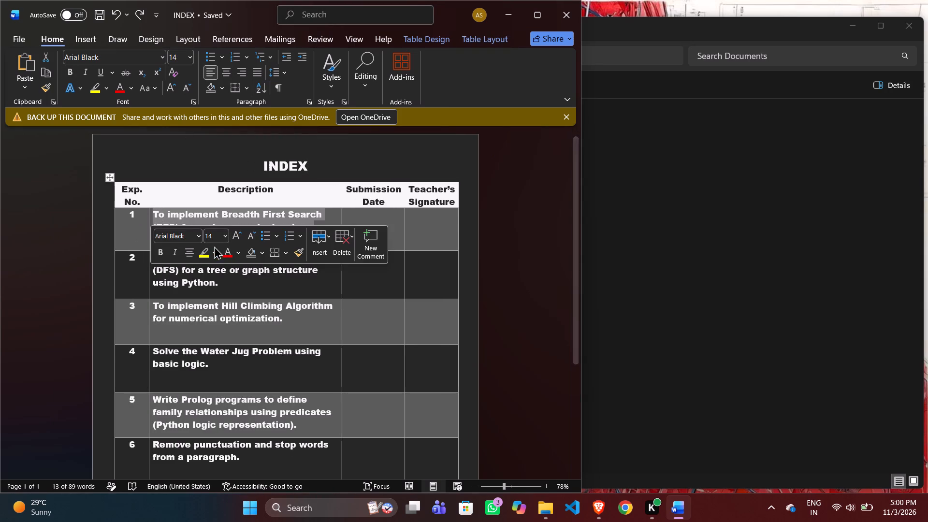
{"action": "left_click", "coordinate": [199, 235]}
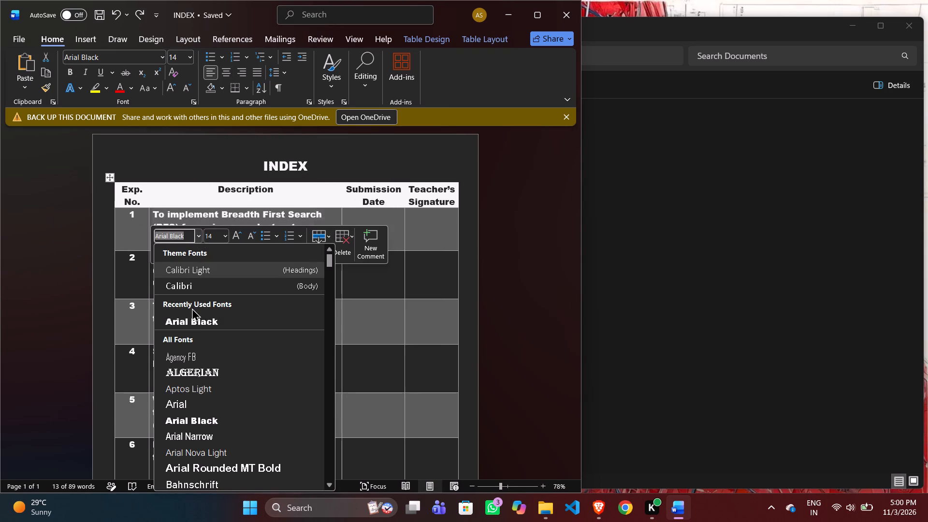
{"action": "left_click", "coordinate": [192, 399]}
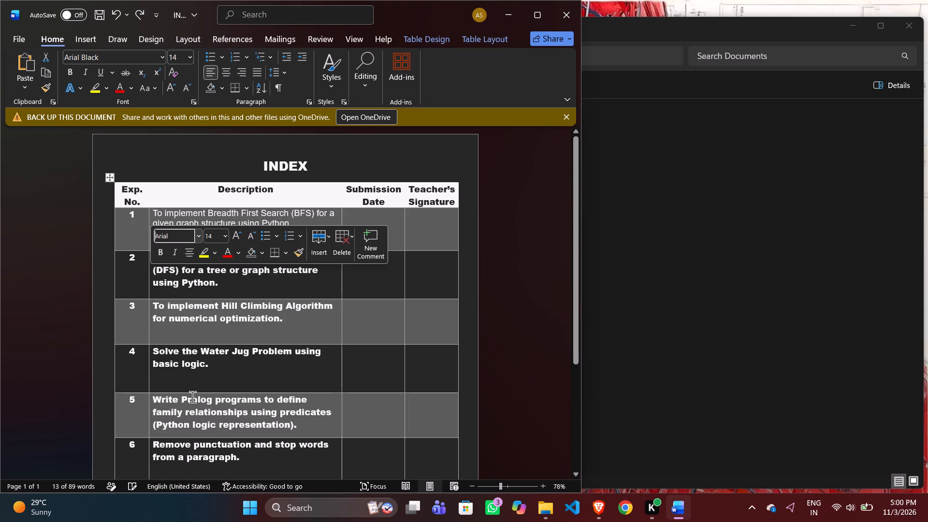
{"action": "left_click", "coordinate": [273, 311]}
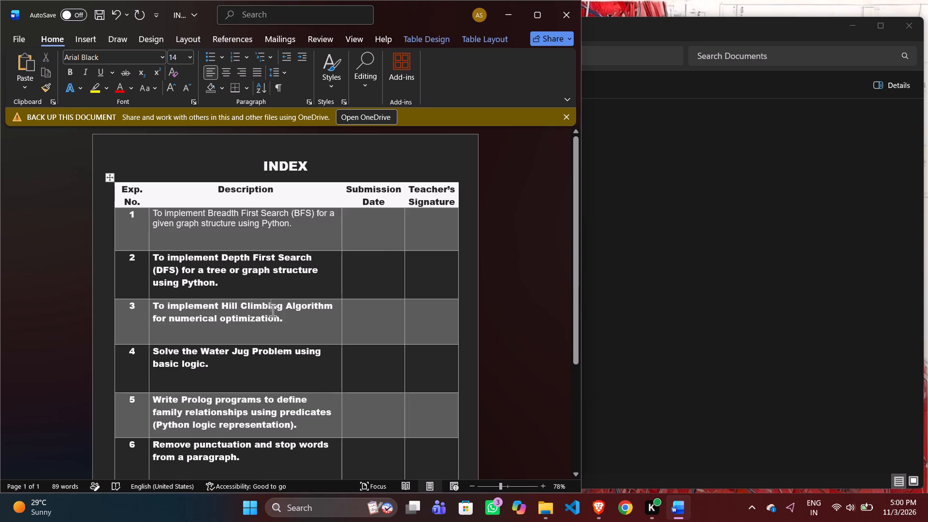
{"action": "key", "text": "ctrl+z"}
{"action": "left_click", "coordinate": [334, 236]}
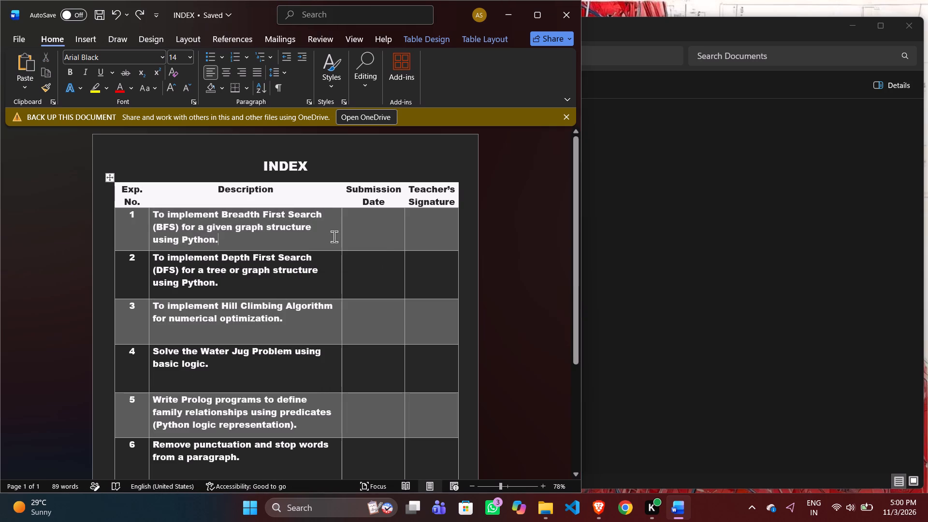
Close the INDEX document in Word.
{"action": "left_click", "coordinate": [576, 15]}
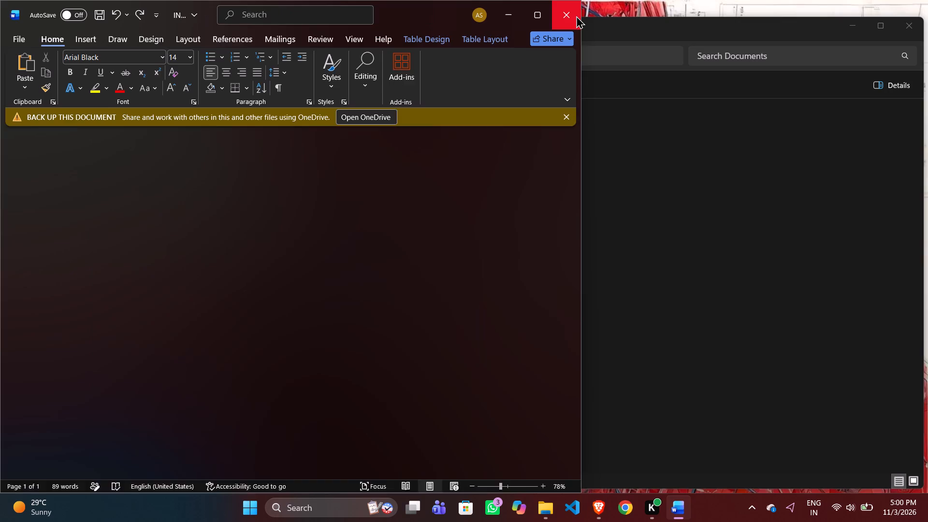